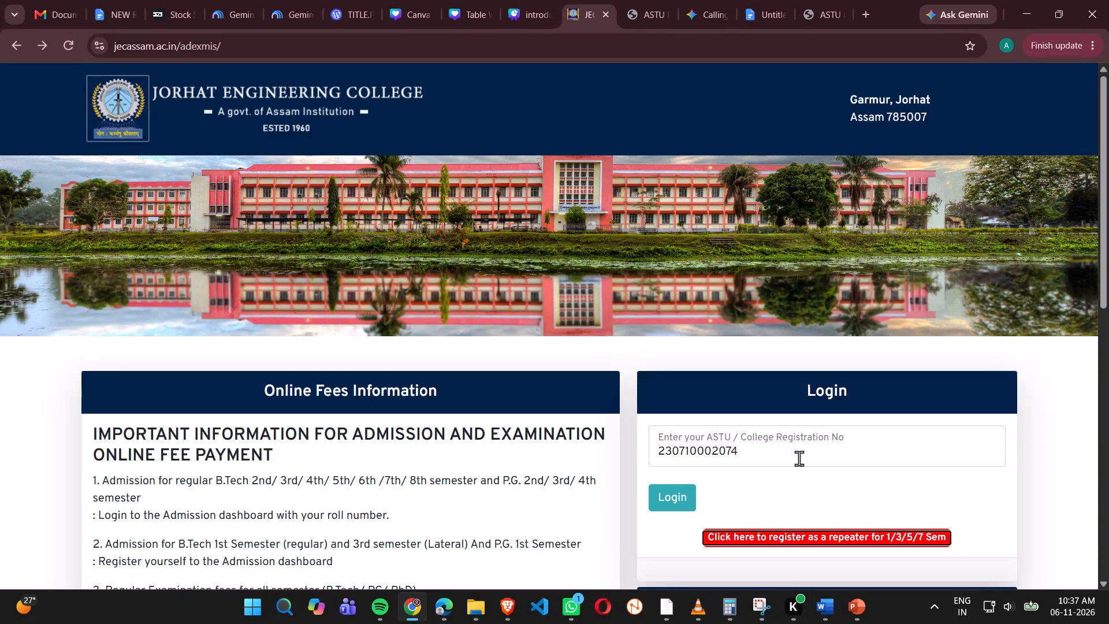
In the untitled Google Docs document, complete and submit the AI prompt "KEEP THE DISTAnce more in between them" for the coupling images.
left_click(750, 0)
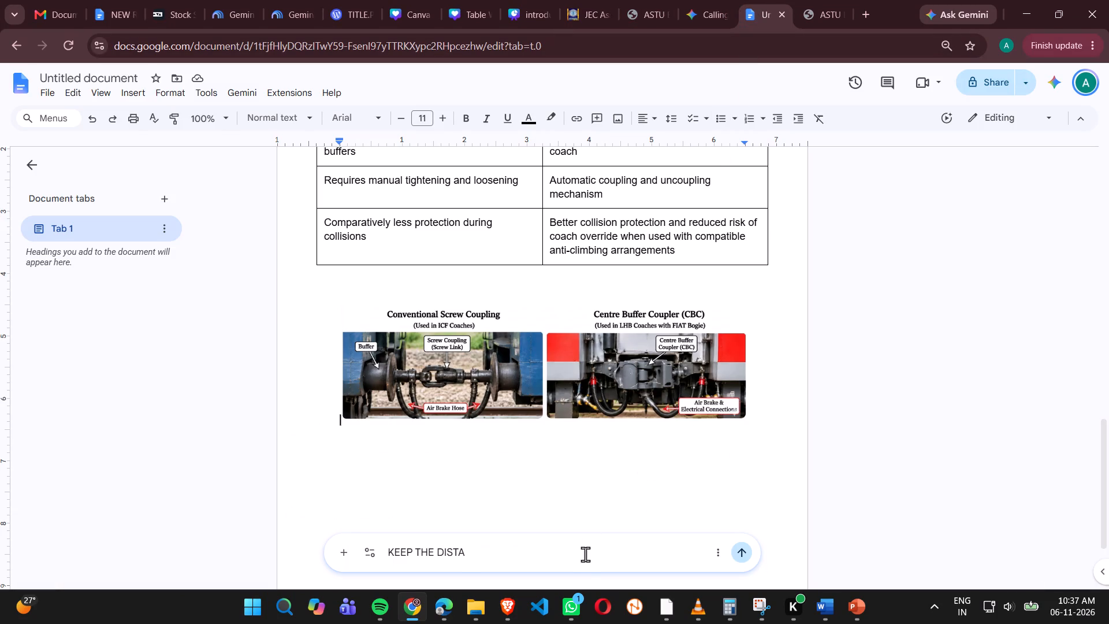
key("n")
type("ce")
key("space")
type("more in between the")
key("m")
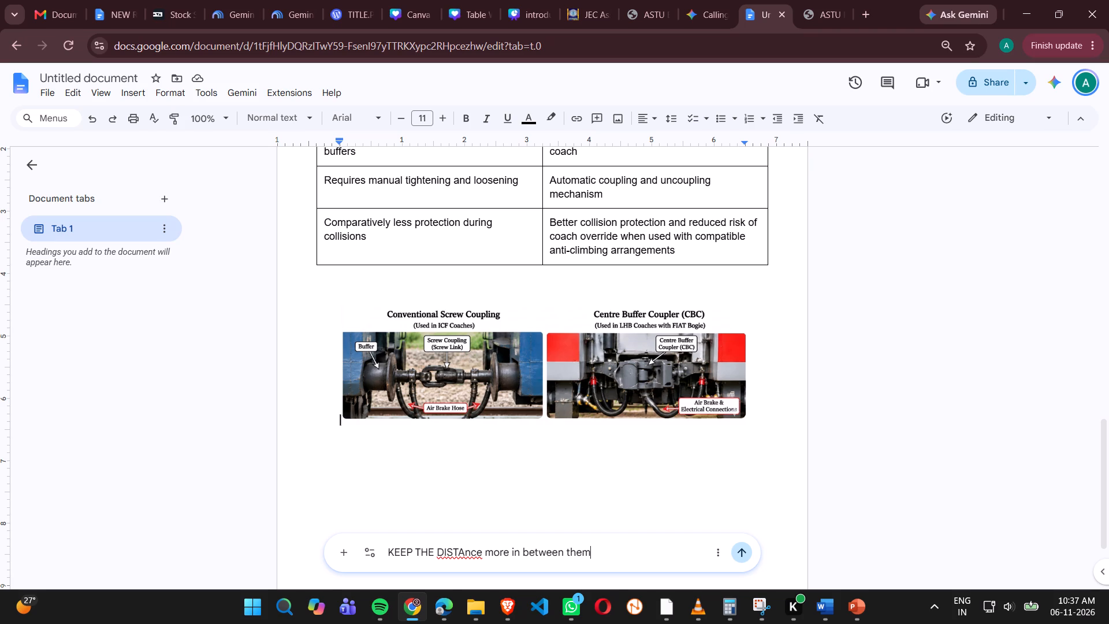
key("Return")
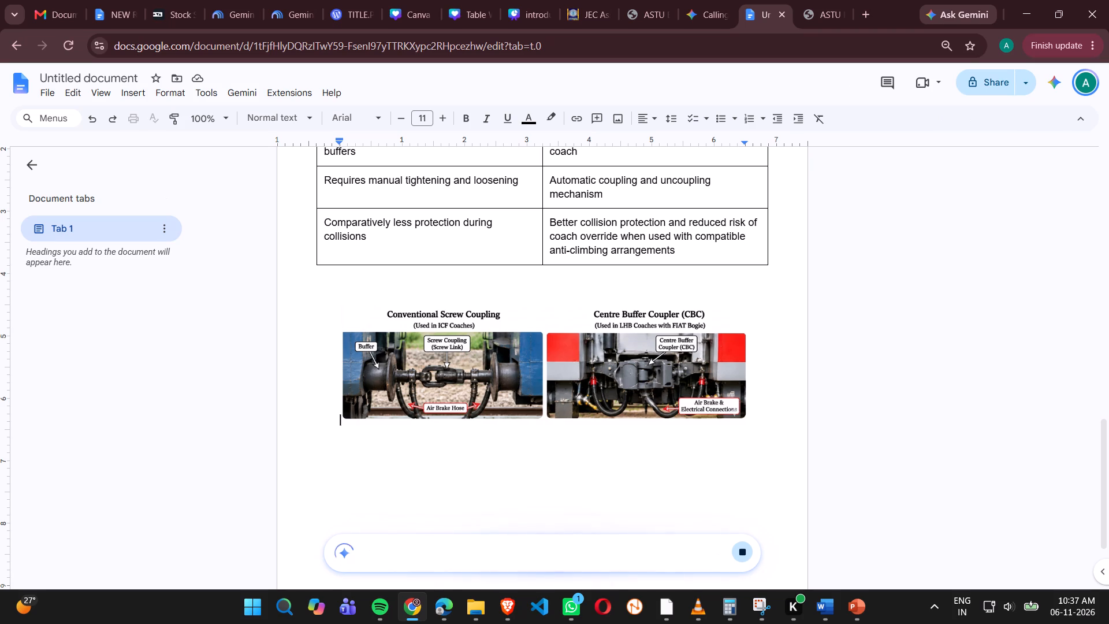
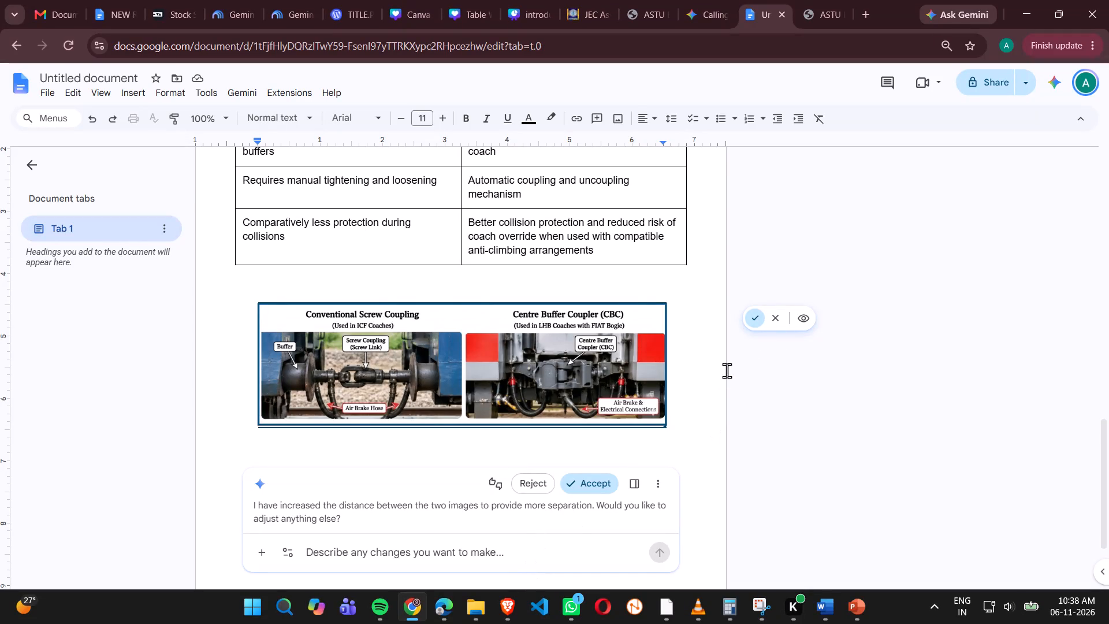
Accept the AI-suggested spacing change for the two coupling images below the comparison table.
left_click(751, 324)
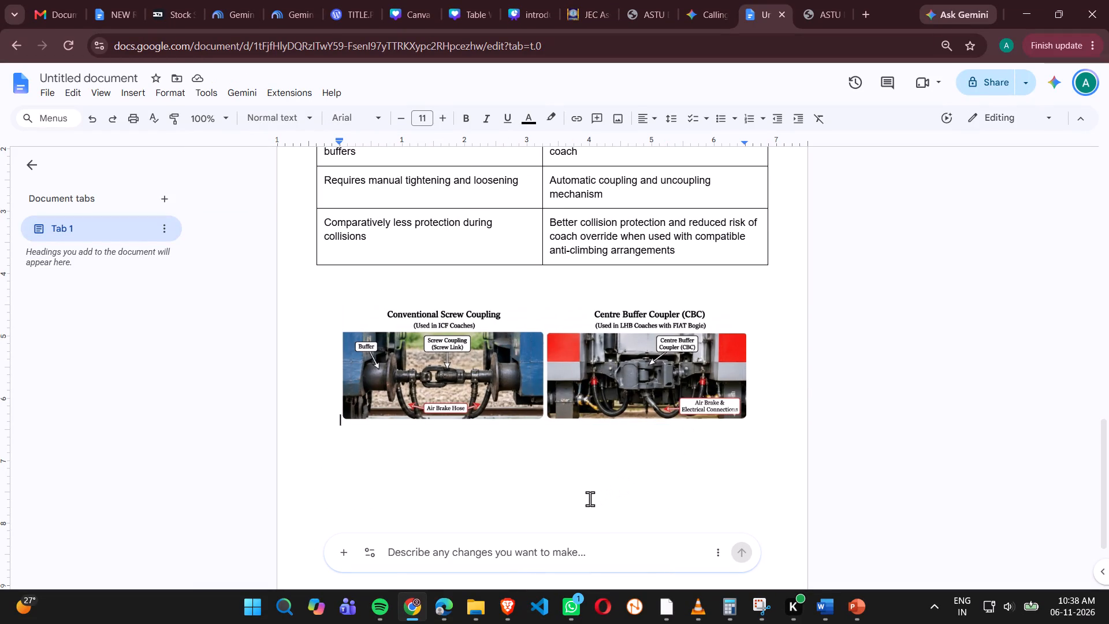
Capture a rectangular screenshot of both captioned coupling images below the table, open it in Snipping Tool and copy it.
key("Print")
left_click_drag(321, 292, 337, 293)
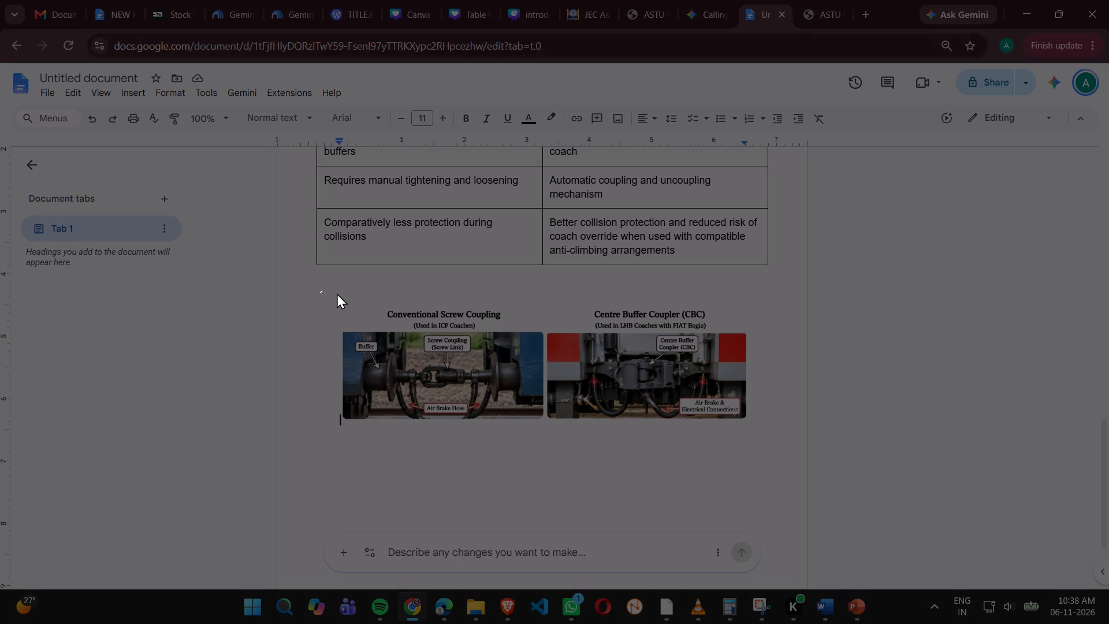
left_click_drag(337, 293, 775, 423)
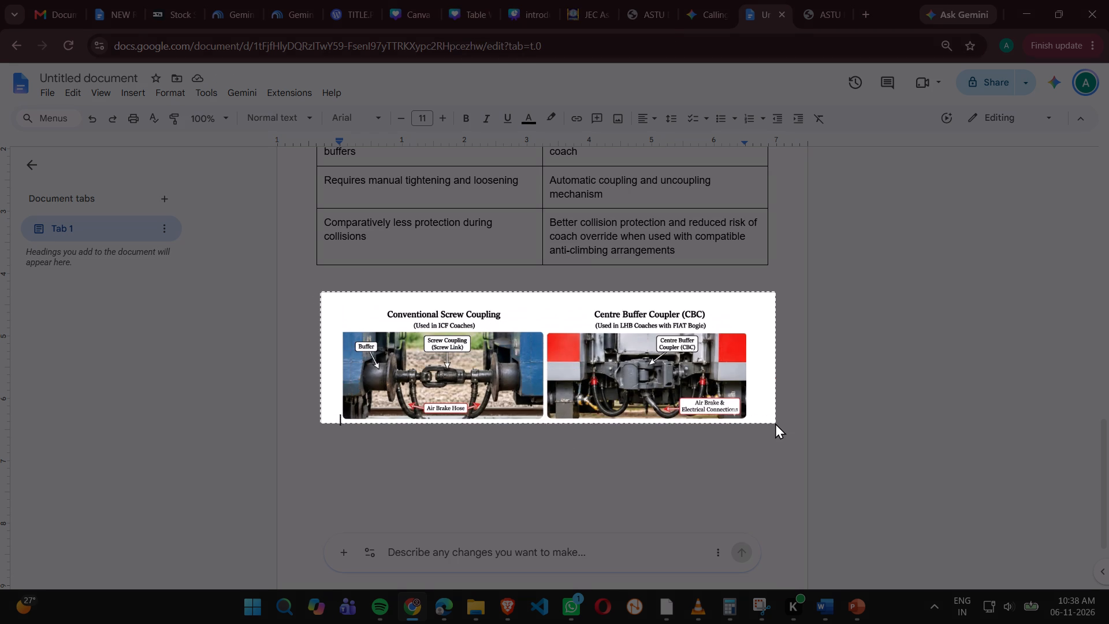
left_click_drag(775, 423, 781, 434)
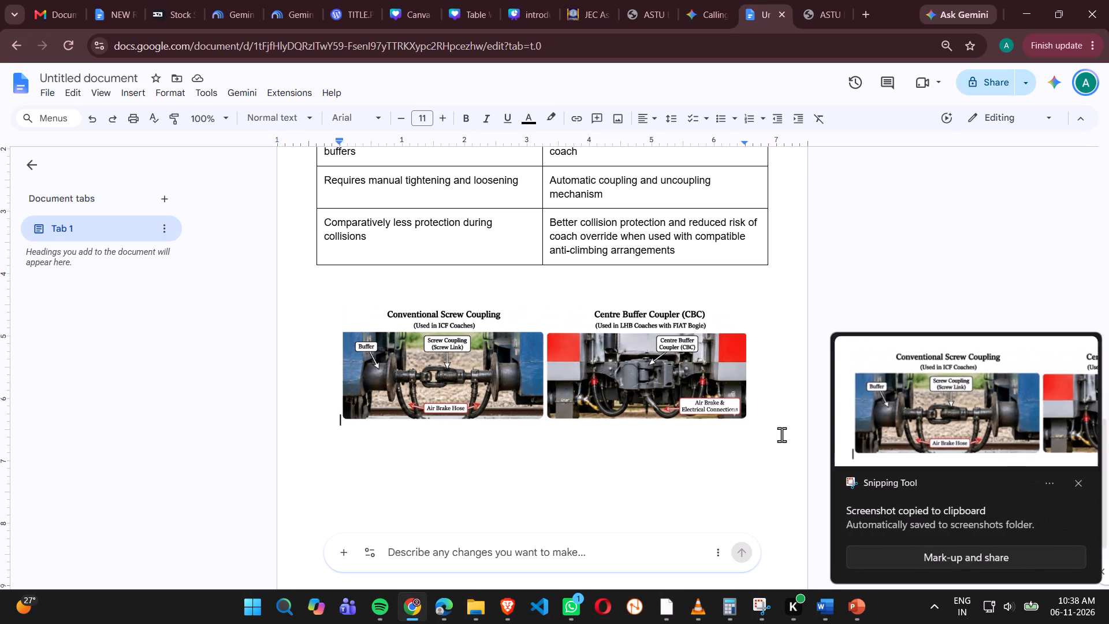
left_click(942, 424)
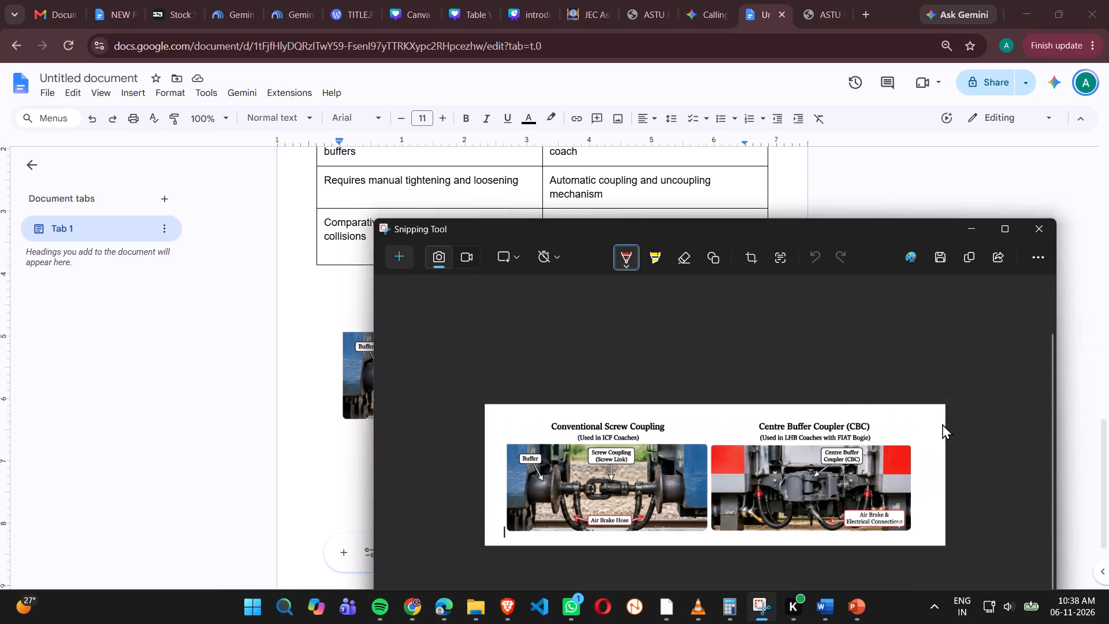
left_click(967, 254)
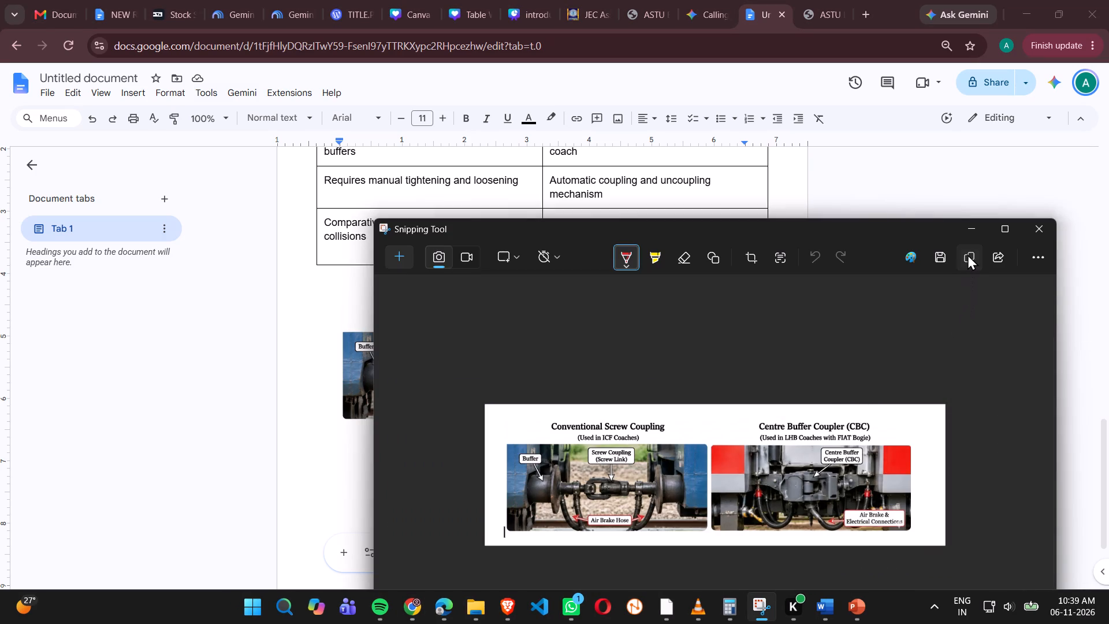
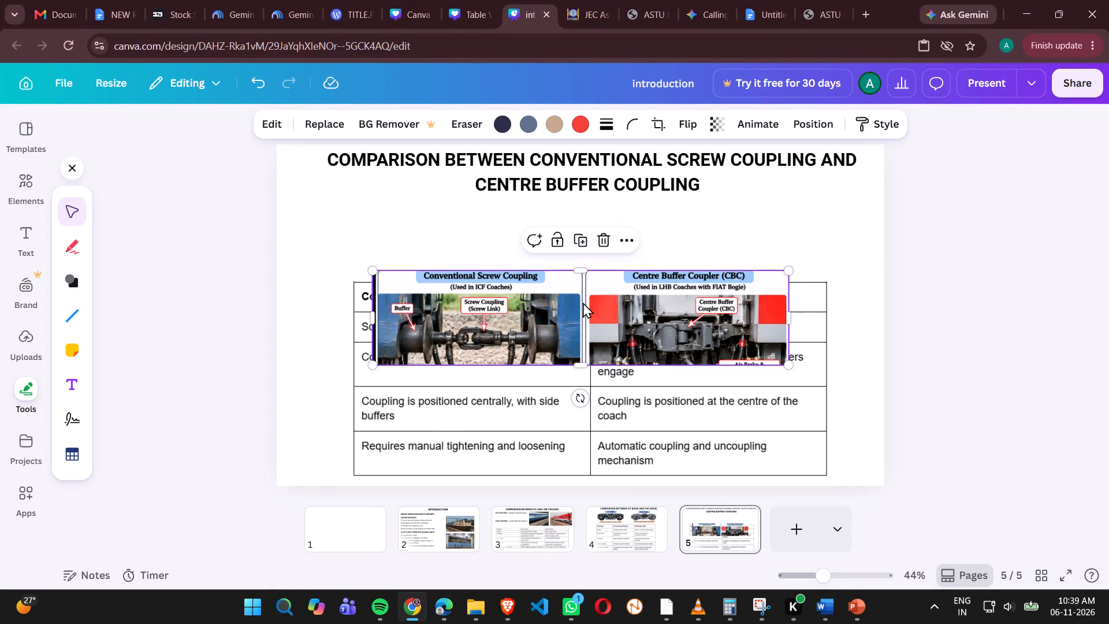
In the Canva presentation, delete the old coupling image covering the table on slide 5.
left_click(602, 239)
left_click(764, 225)
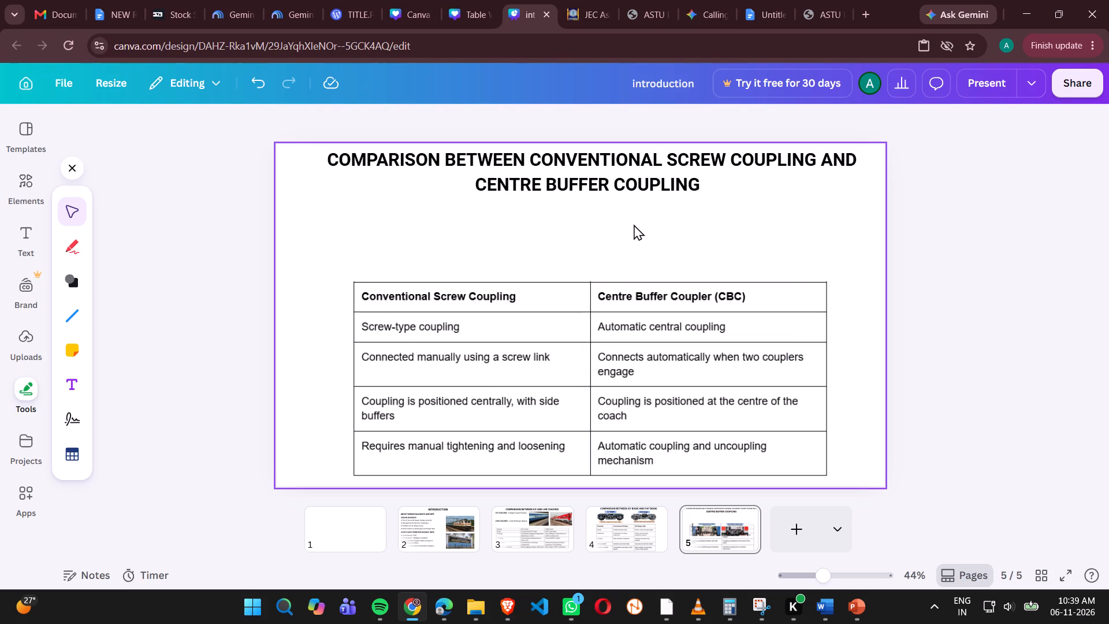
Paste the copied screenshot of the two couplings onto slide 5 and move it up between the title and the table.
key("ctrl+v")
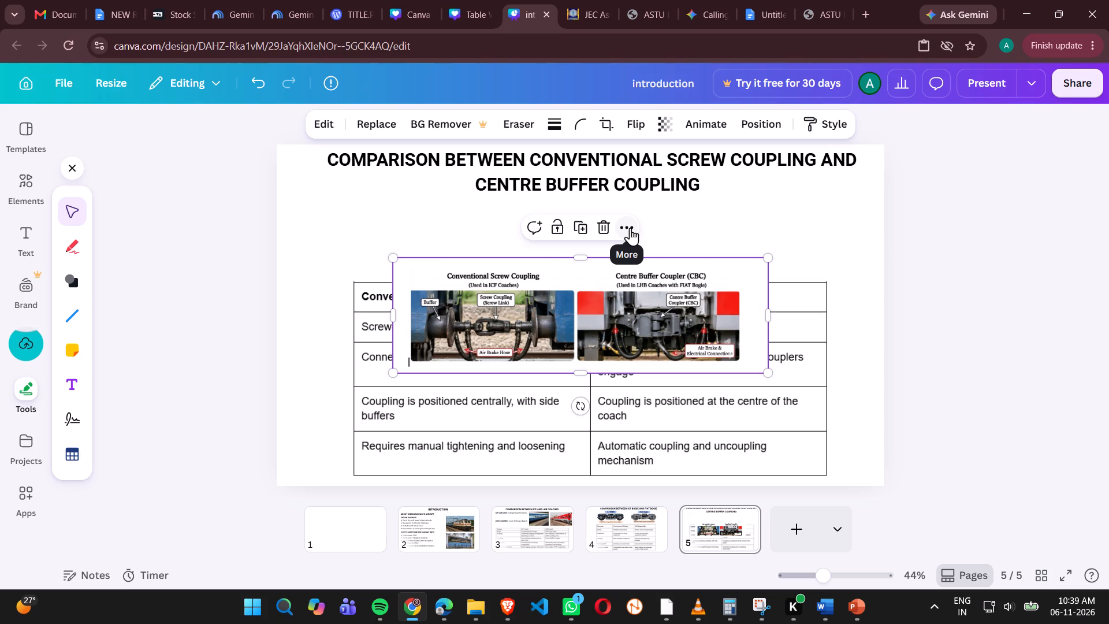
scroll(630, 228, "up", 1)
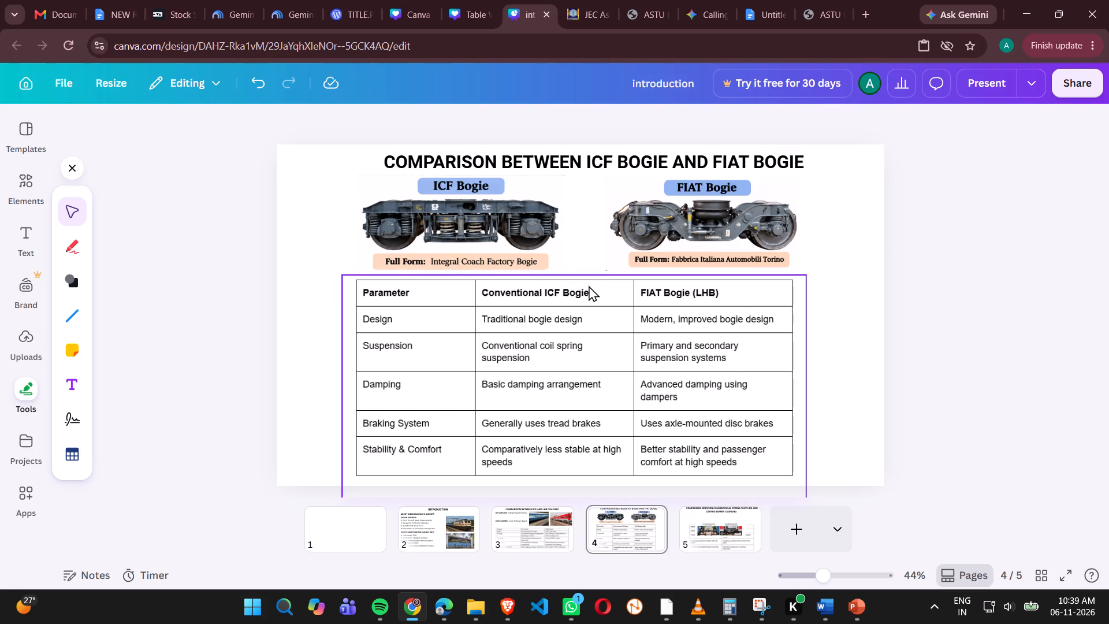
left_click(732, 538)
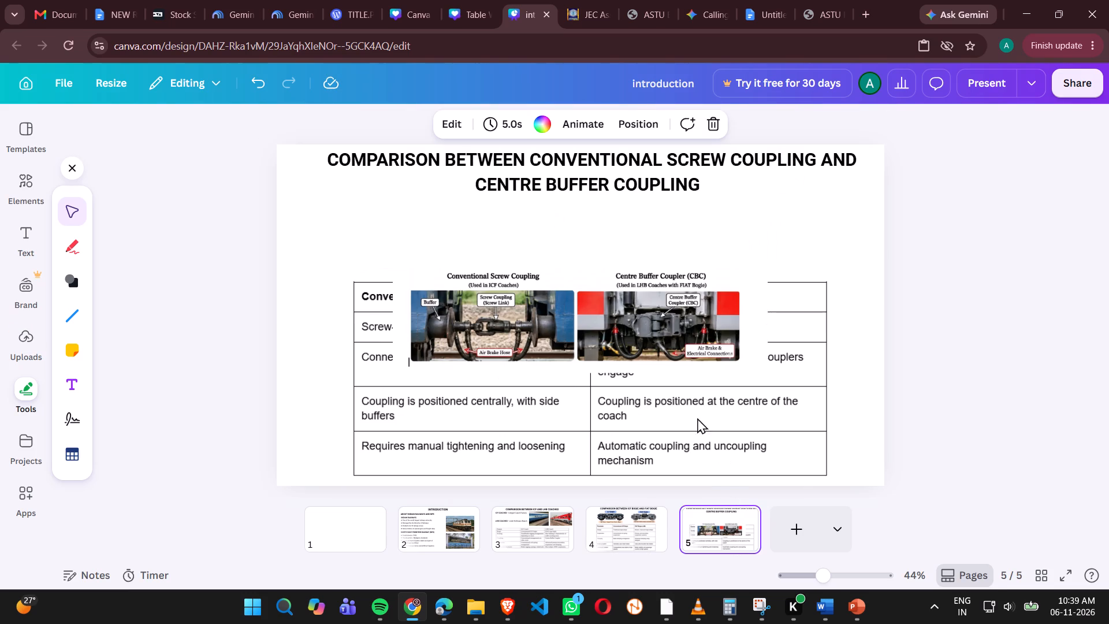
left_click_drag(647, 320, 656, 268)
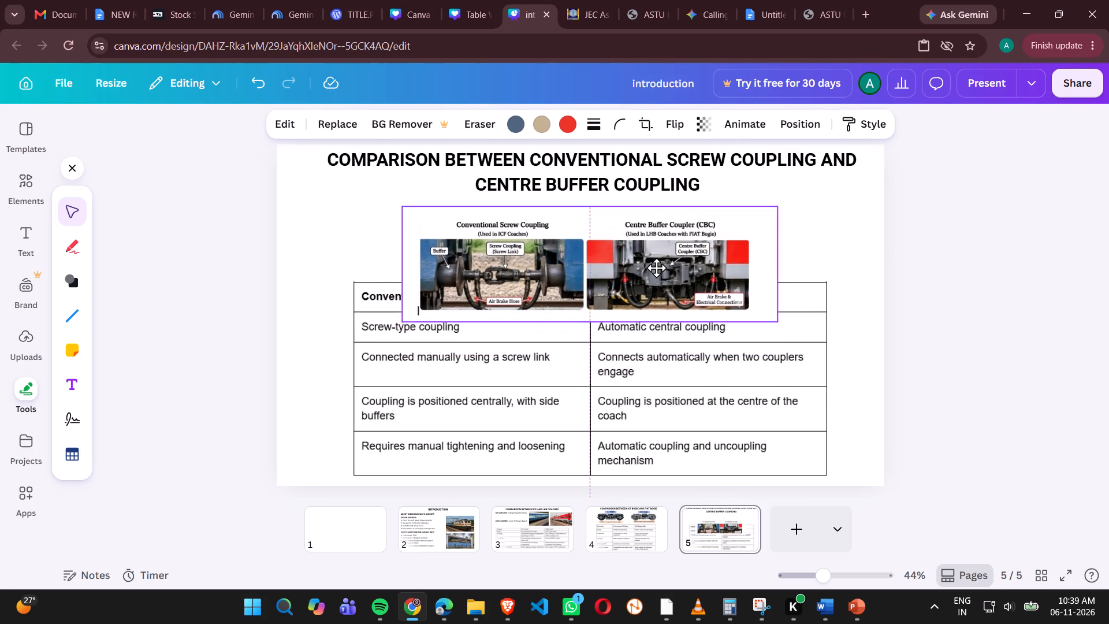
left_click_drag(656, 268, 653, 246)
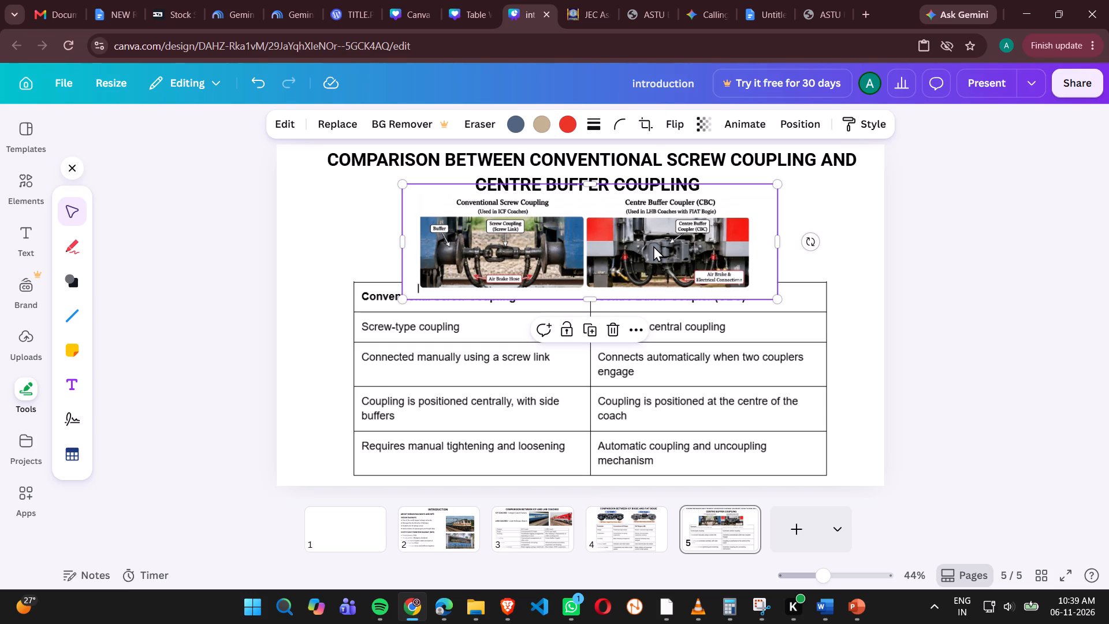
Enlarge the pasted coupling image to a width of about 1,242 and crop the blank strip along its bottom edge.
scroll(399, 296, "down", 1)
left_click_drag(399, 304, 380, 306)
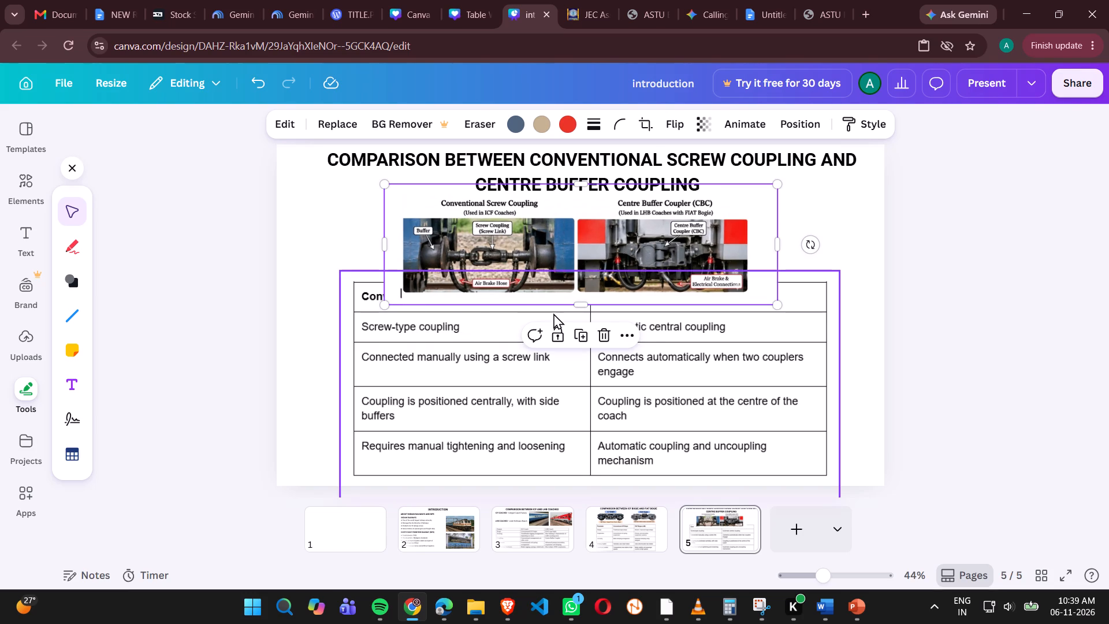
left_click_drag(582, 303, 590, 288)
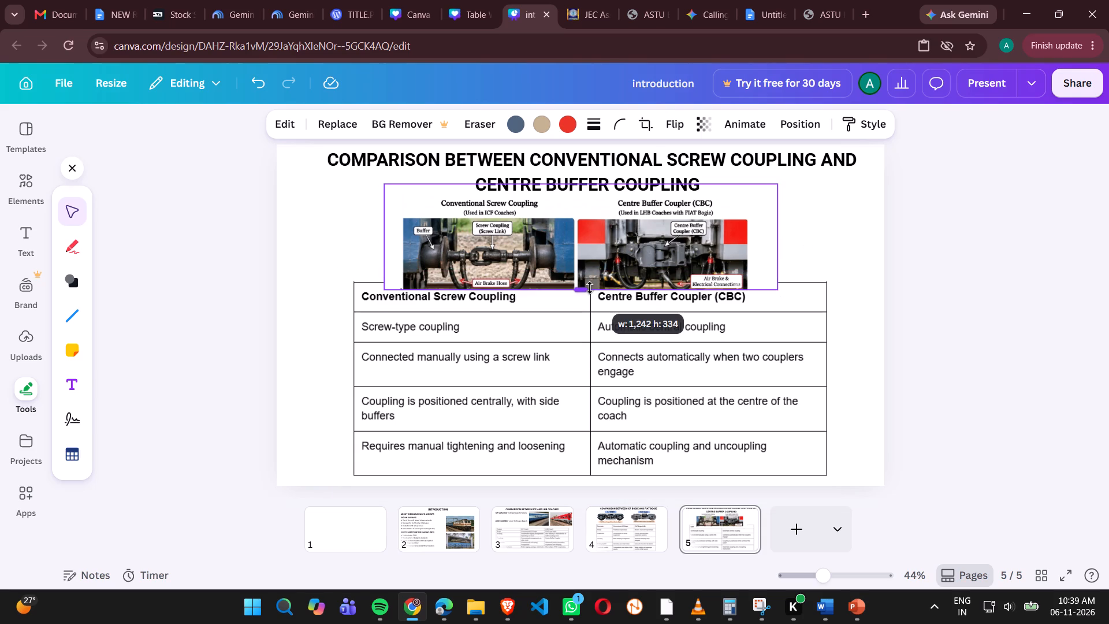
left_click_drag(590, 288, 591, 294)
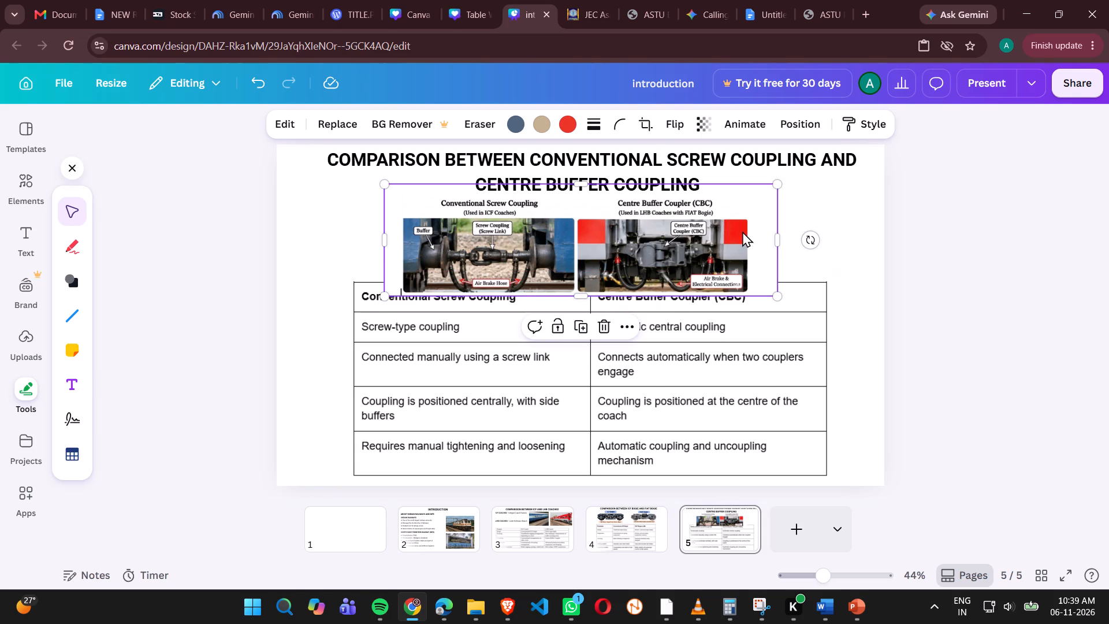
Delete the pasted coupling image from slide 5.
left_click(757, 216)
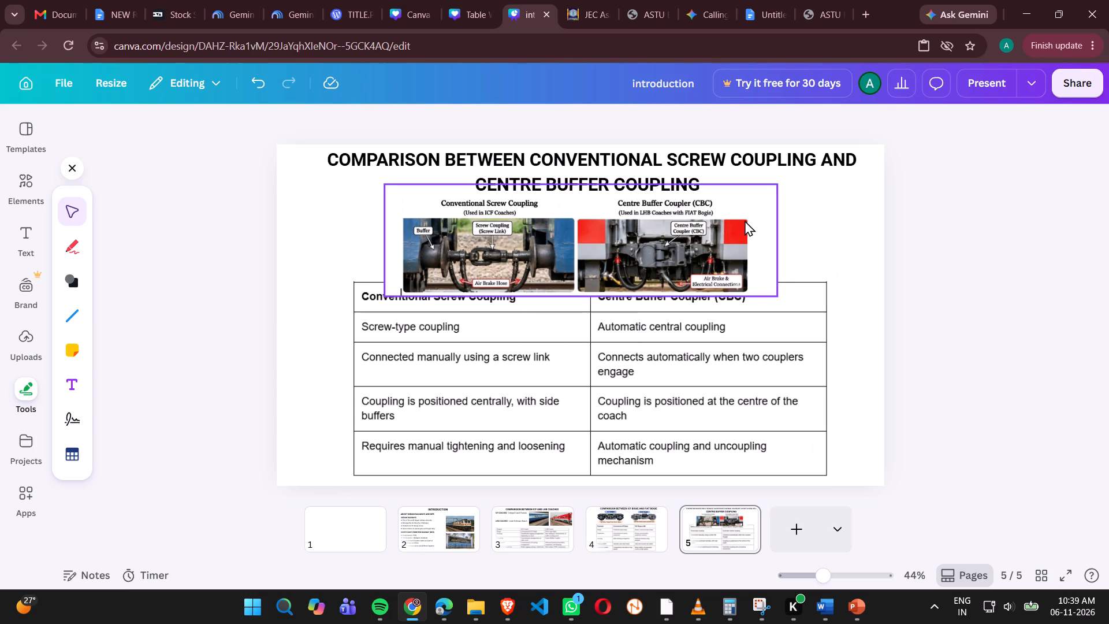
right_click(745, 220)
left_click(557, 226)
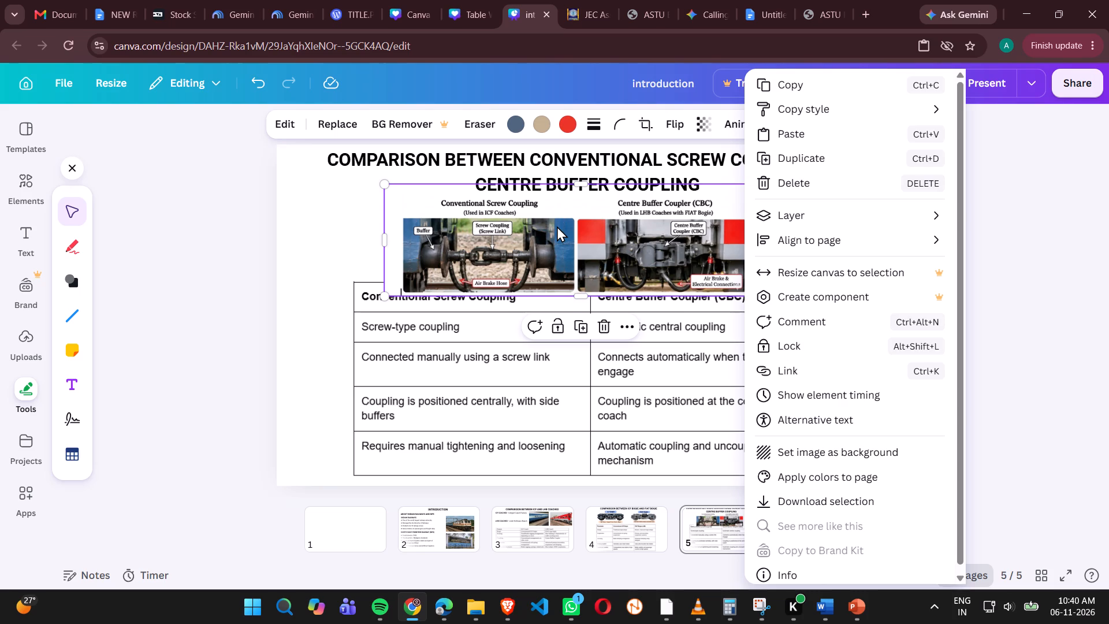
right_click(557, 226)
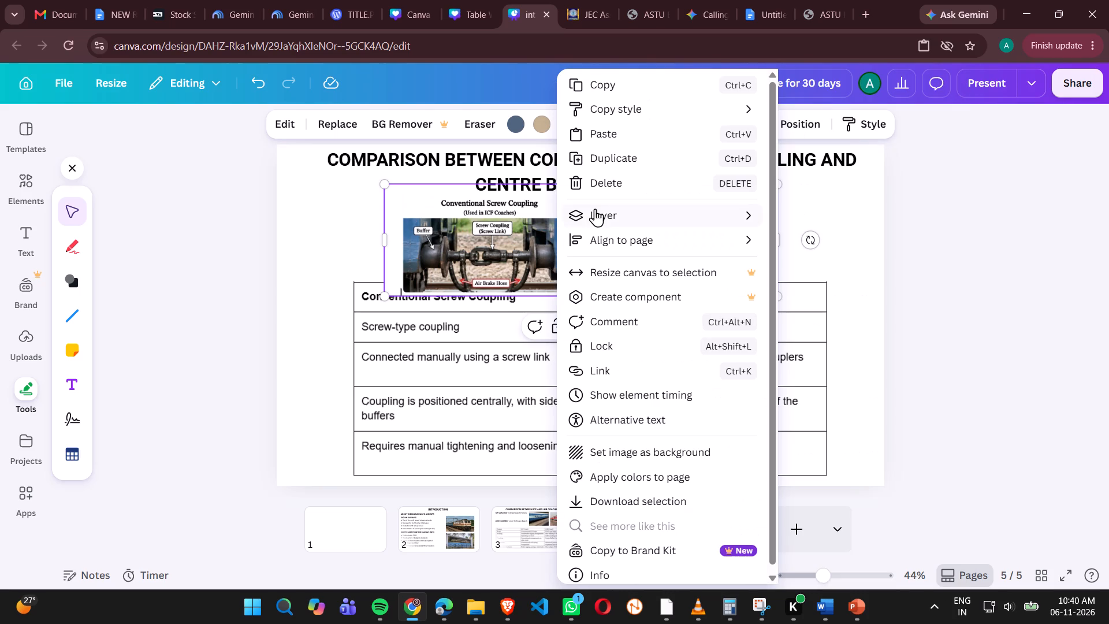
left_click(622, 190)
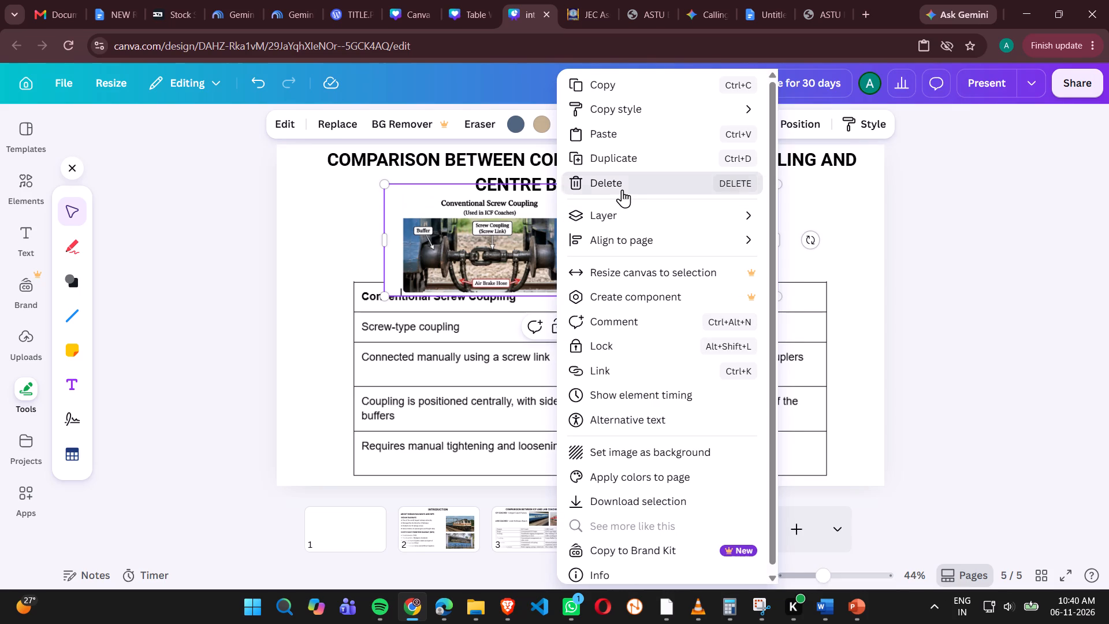
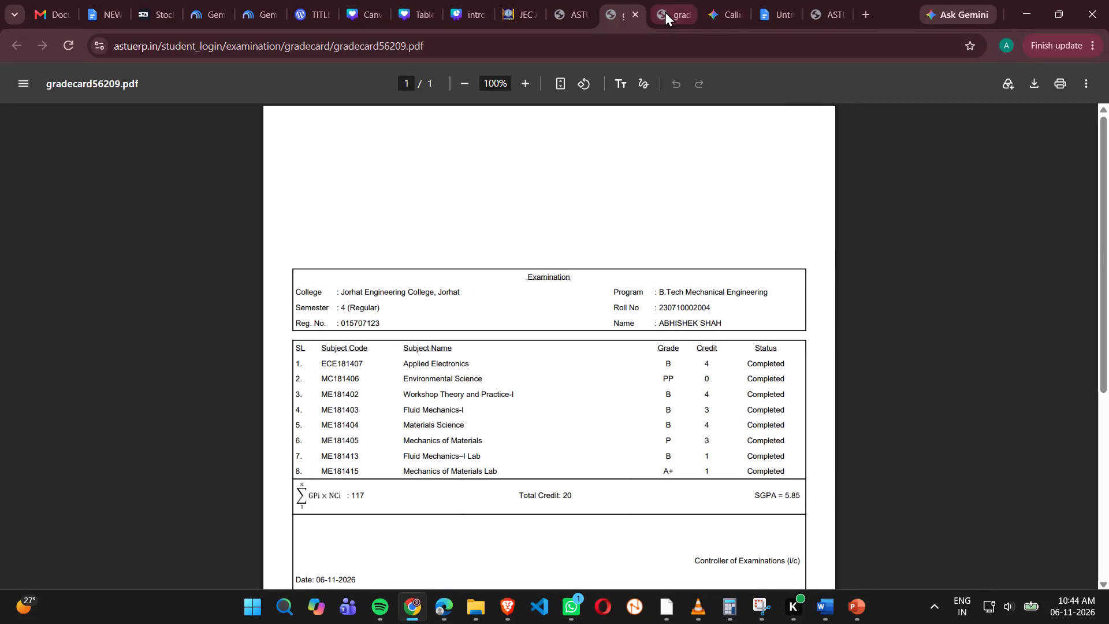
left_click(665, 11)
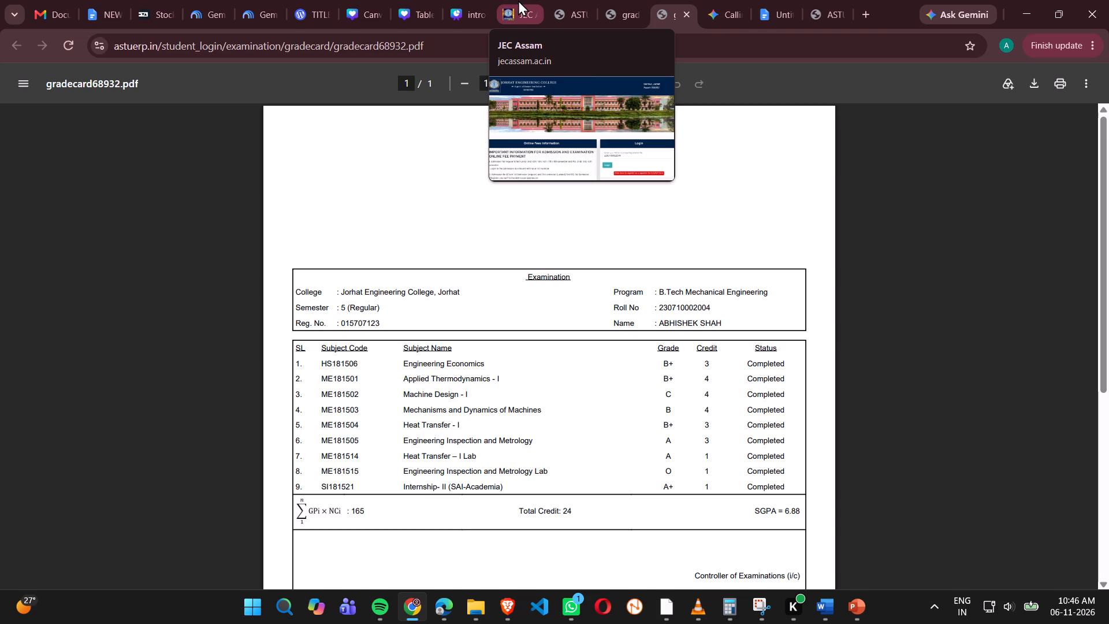
In the Canva presentation, paste the copied Conventional Screw Coupling screenshot onto slide 5 and move it up under the title.
left_click(459, 1)
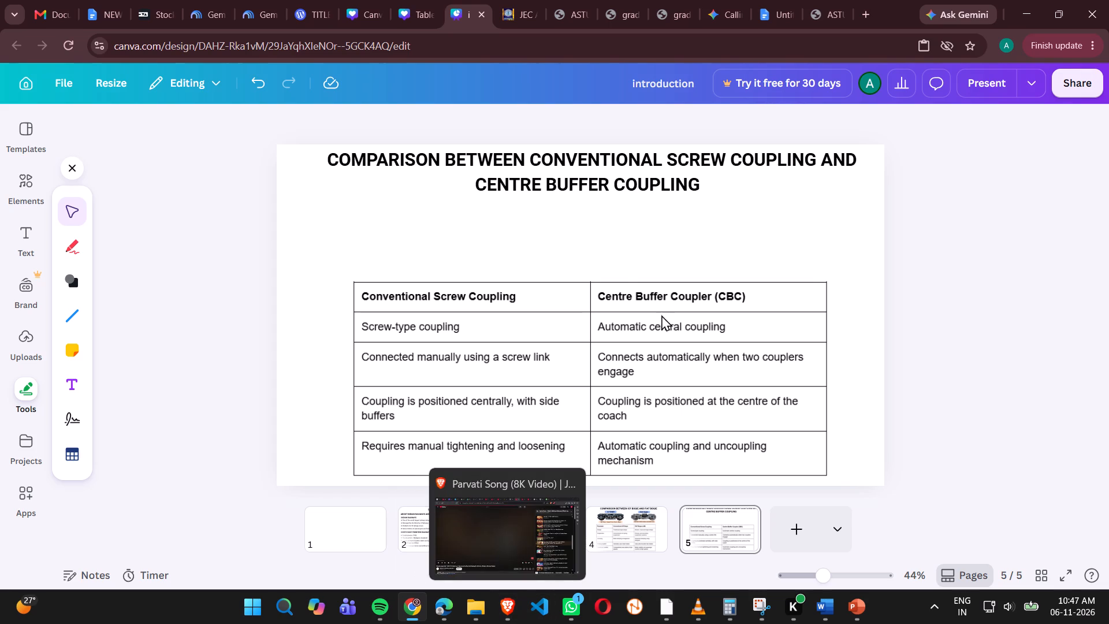
right_click(507, 233)
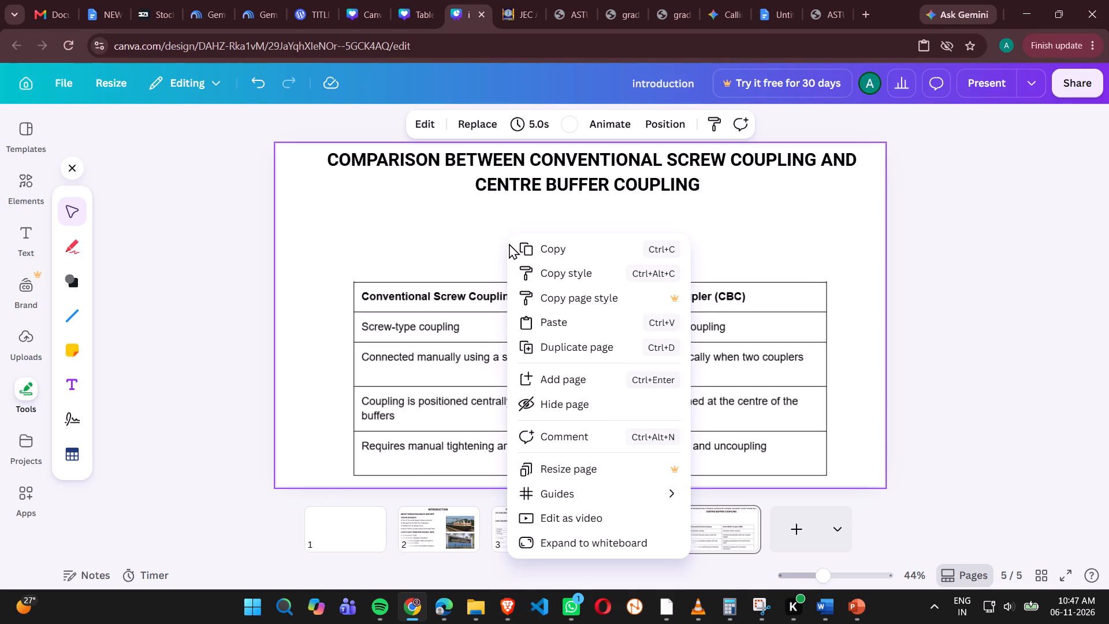
left_click(548, 326)
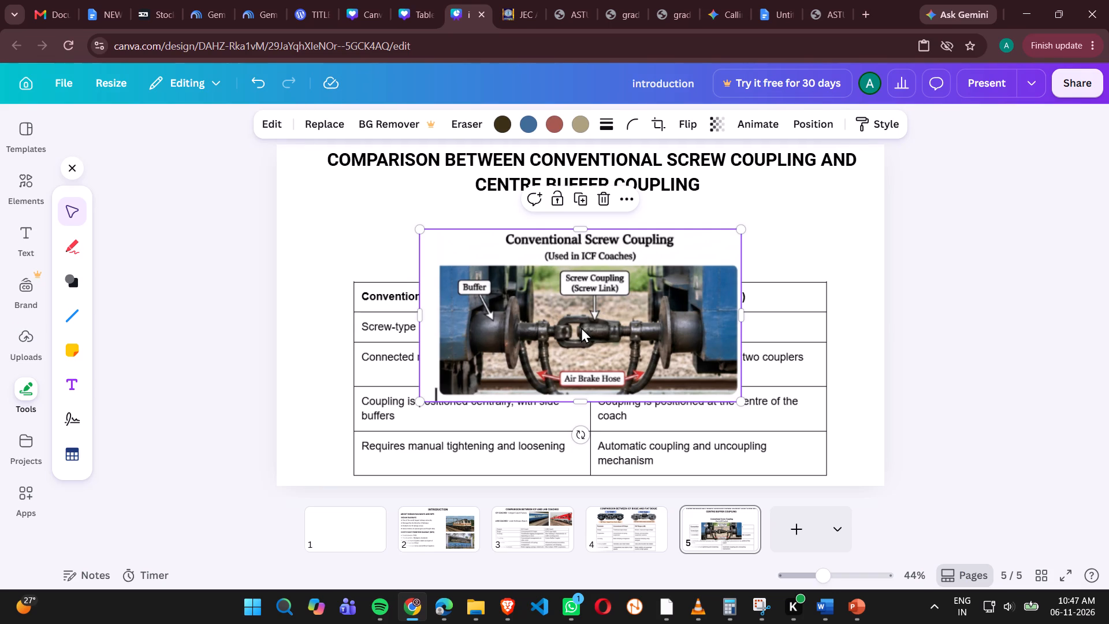
left_click_drag(590, 326, 523, 255)
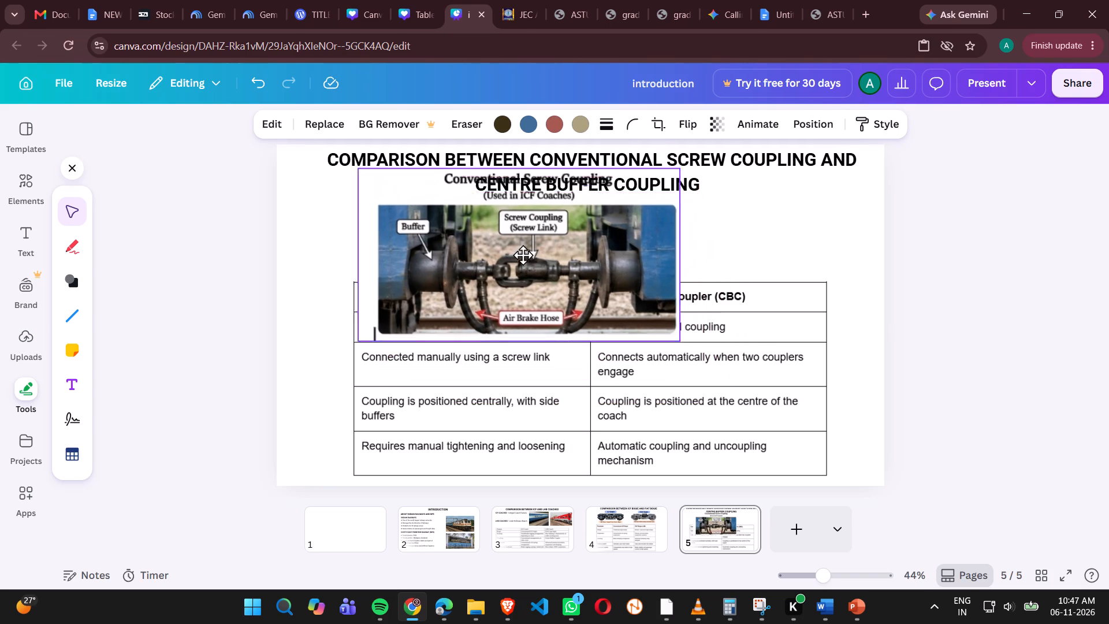
left_click_drag(523, 255, 516, 289)
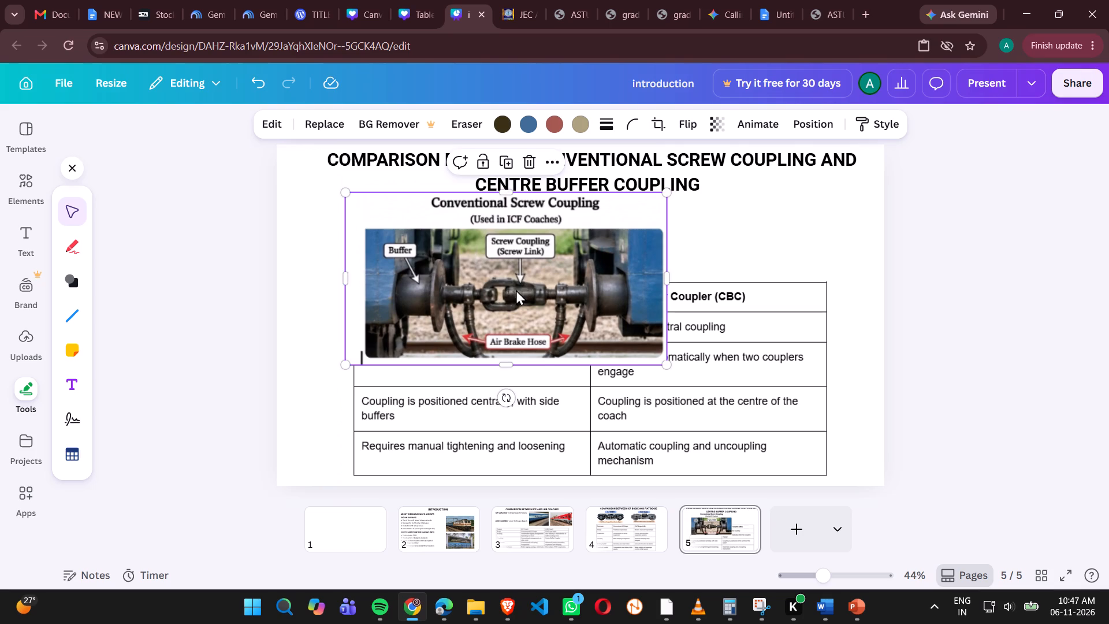
Shrink the screw coupling image to a width of about 490 and fit it between the title and the table, above the table's first column.
left_click_drag(345, 362, 421, 322)
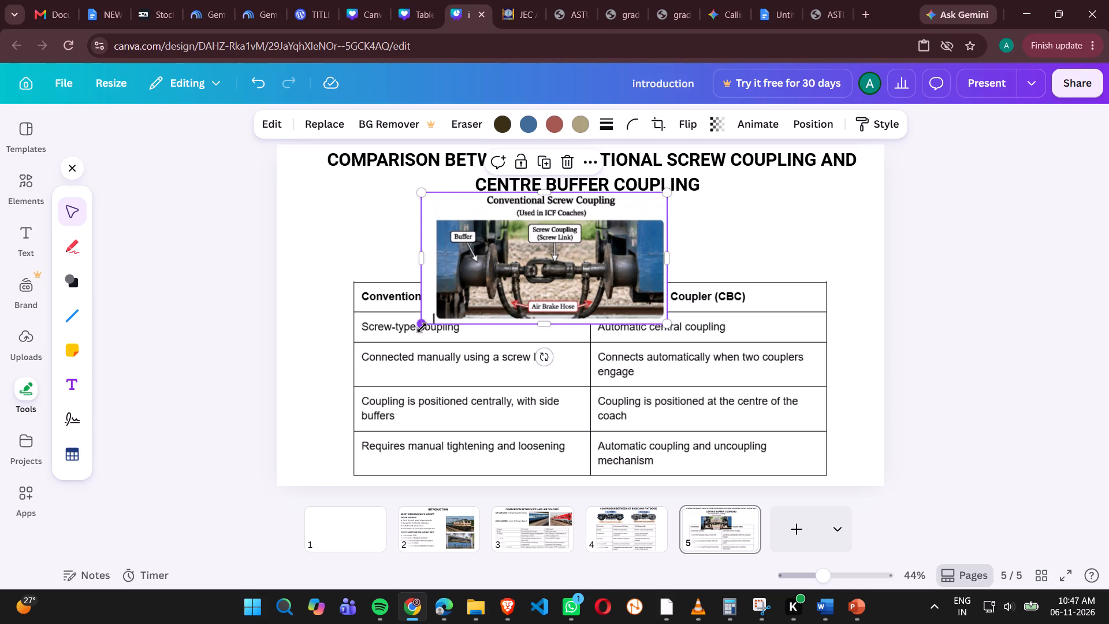
left_click_drag(422, 328, 456, 307)
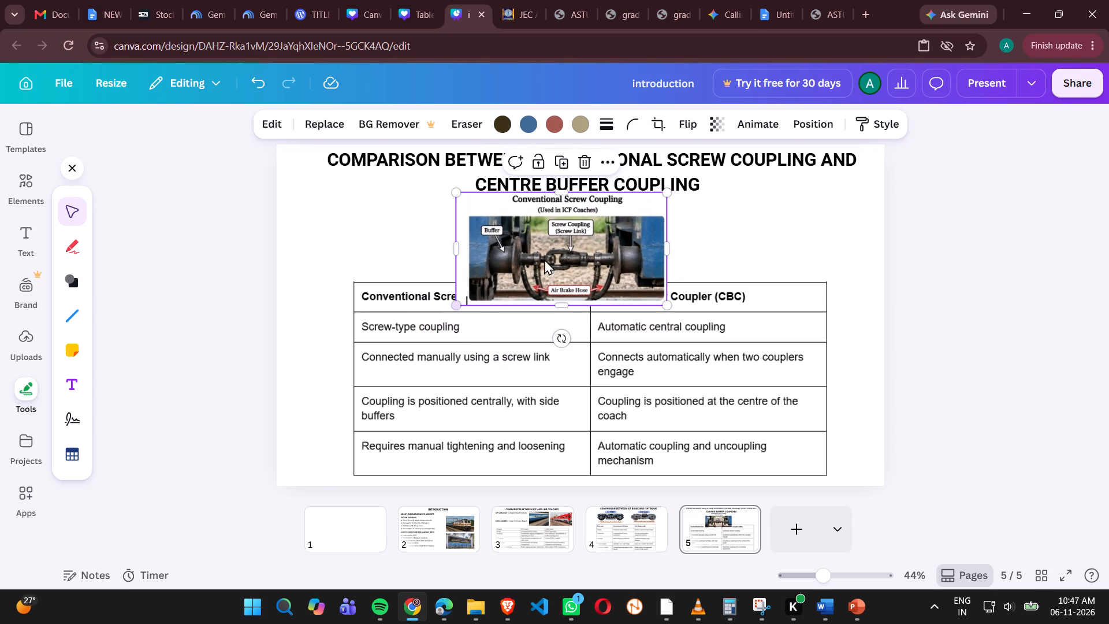
left_click_drag(568, 250, 465, 227)
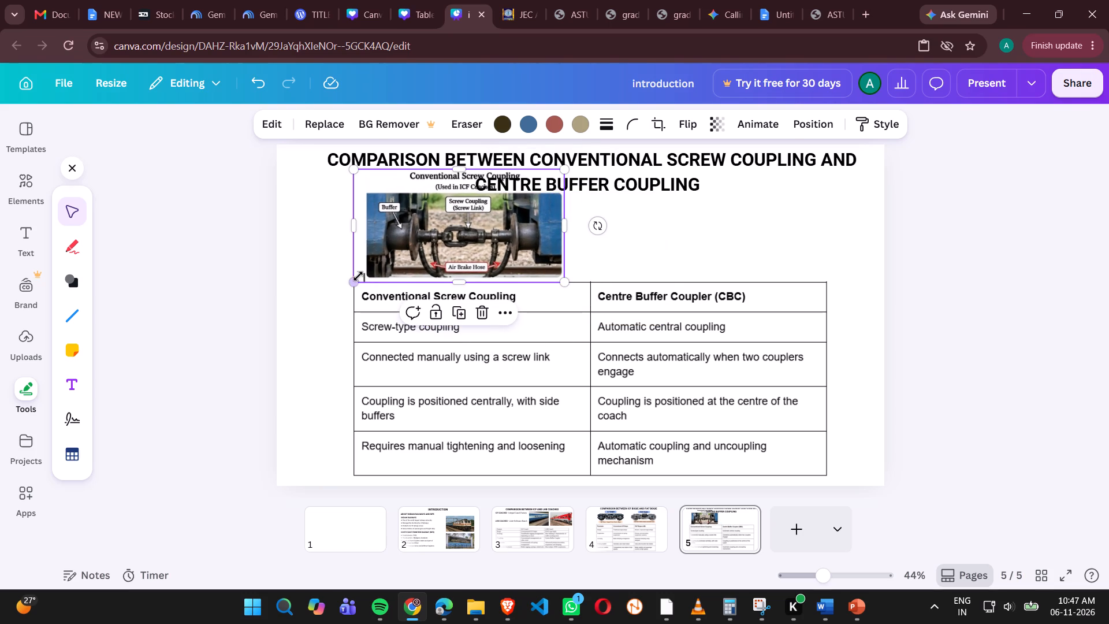
left_click_drag(349, 285, 389, 268)
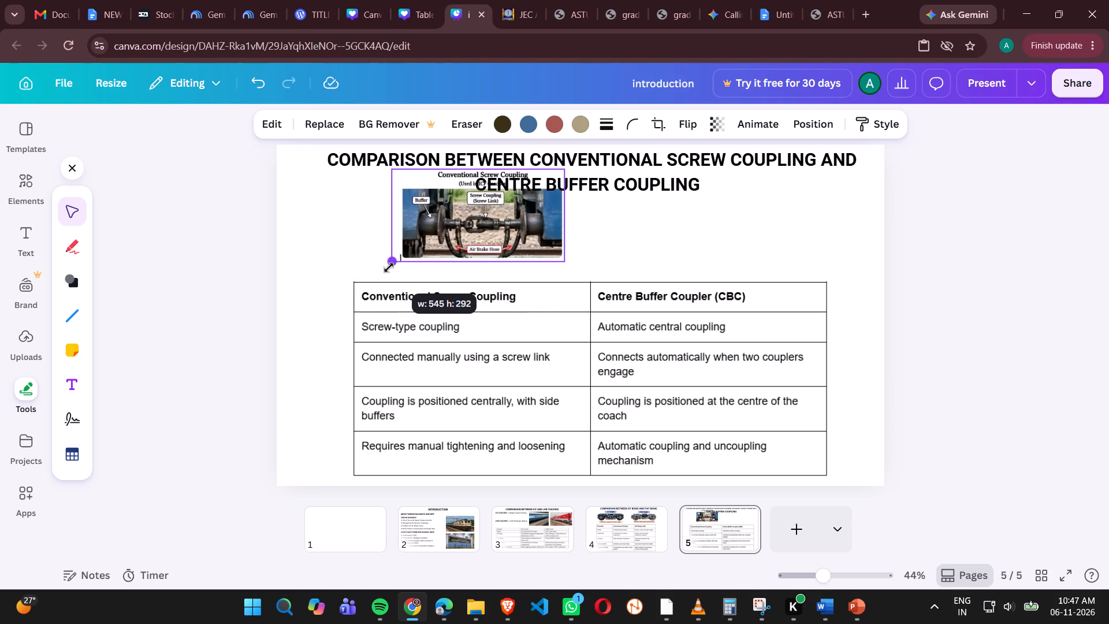
left_click_drag(389, 268, 383, 278)
left_click_drag(448, 236, 437, 262)
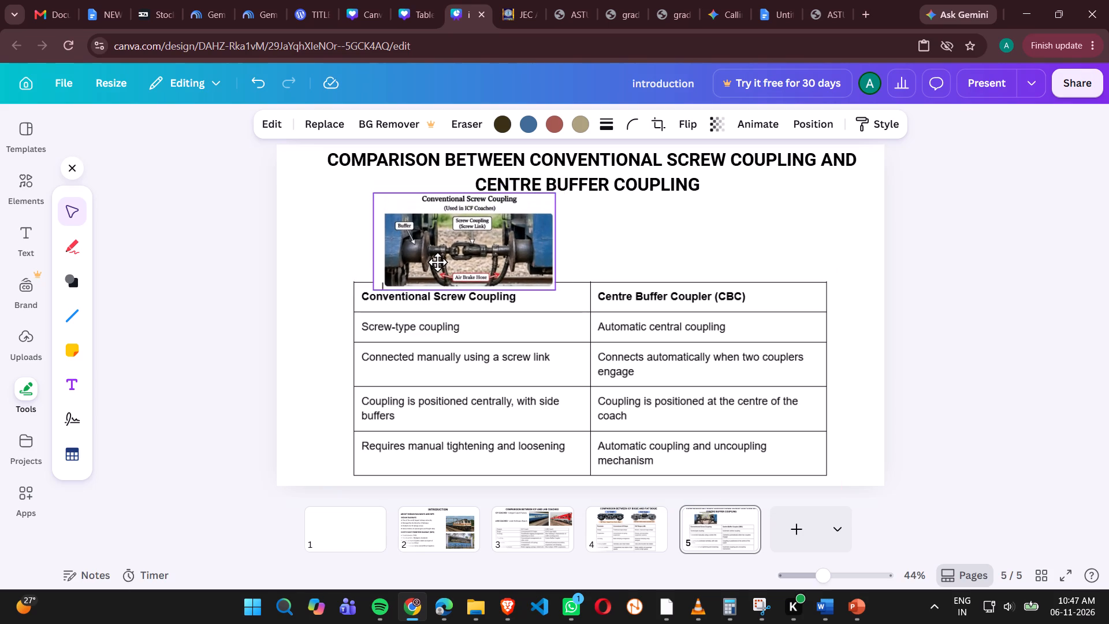
left_click_drag(437, 262, 438, 262)
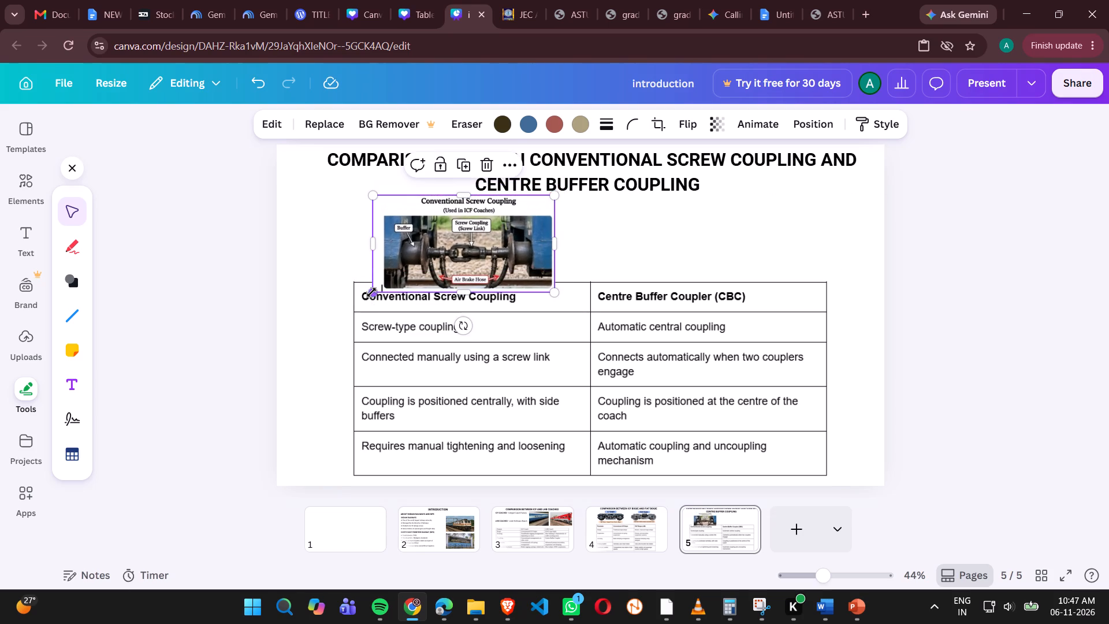
left_click_drag(371, 292, 397, 272)
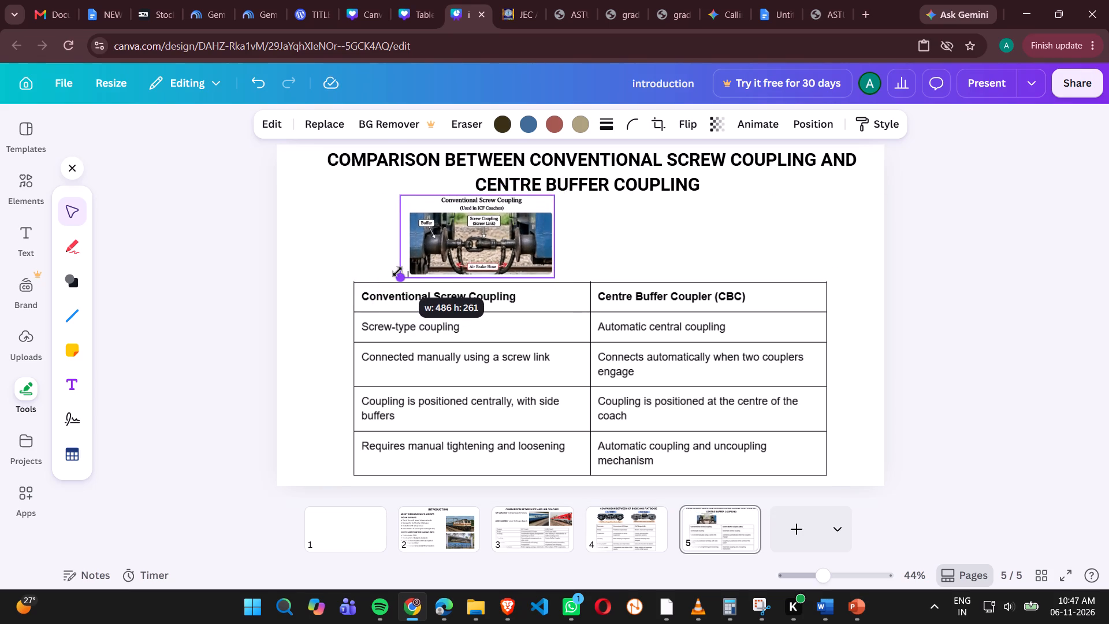
left_click_drag(397, 272, 396, 277)
left_click(396, 277)
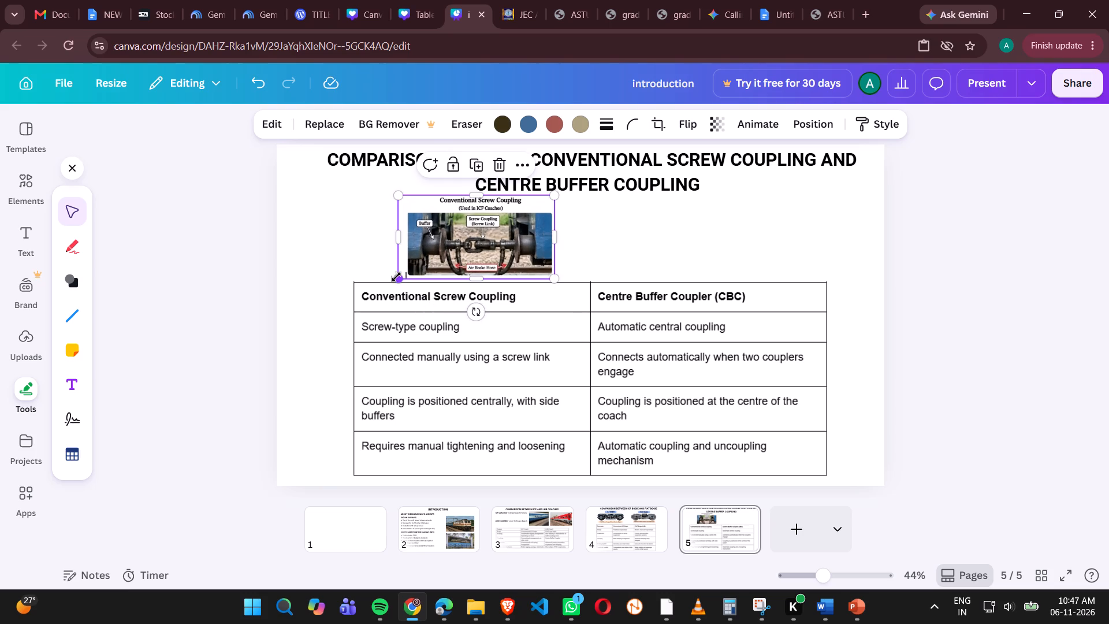
left_click(503, 253)
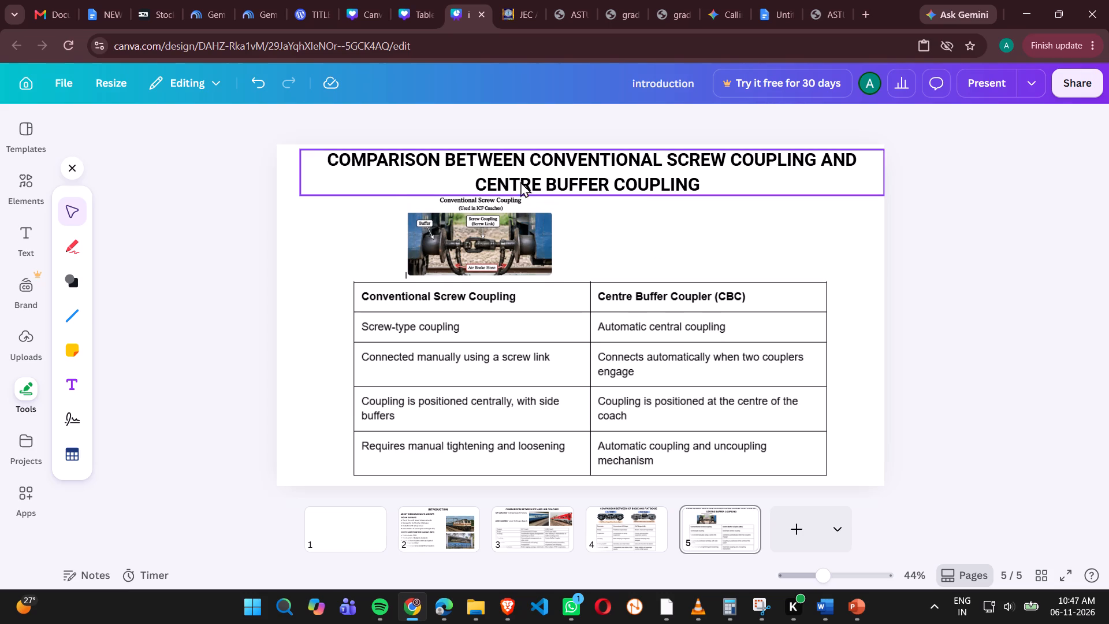
Erase the stray black mark at the lower-left corner of the screw coupling image with the Pixel Eraser.
left_click(478, 225)
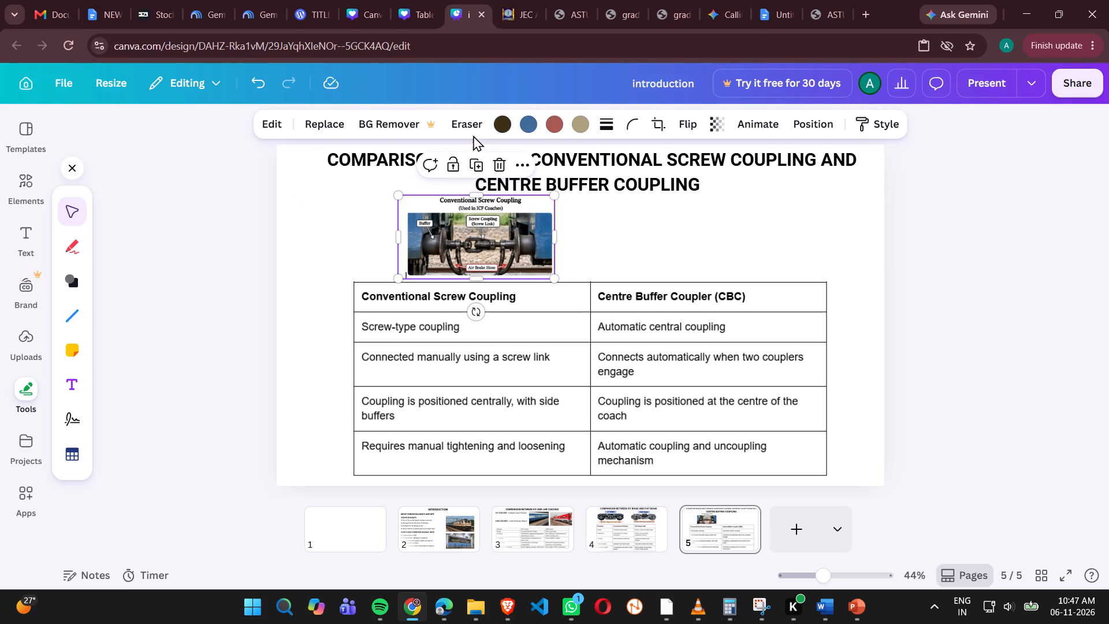
left_click(469, 131)
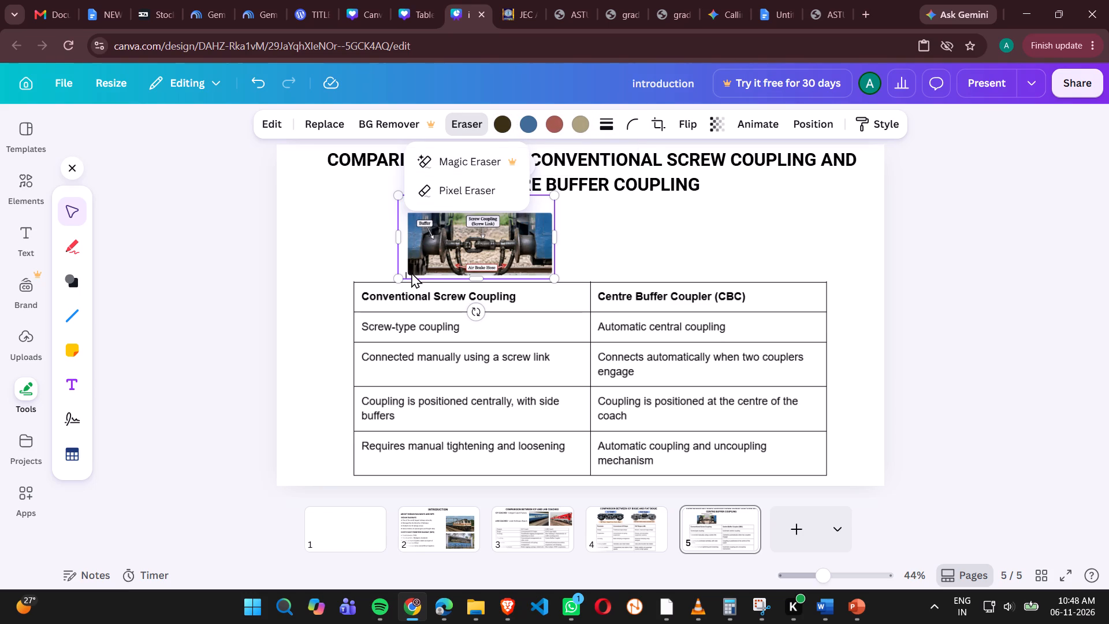
left_click(455, 193)
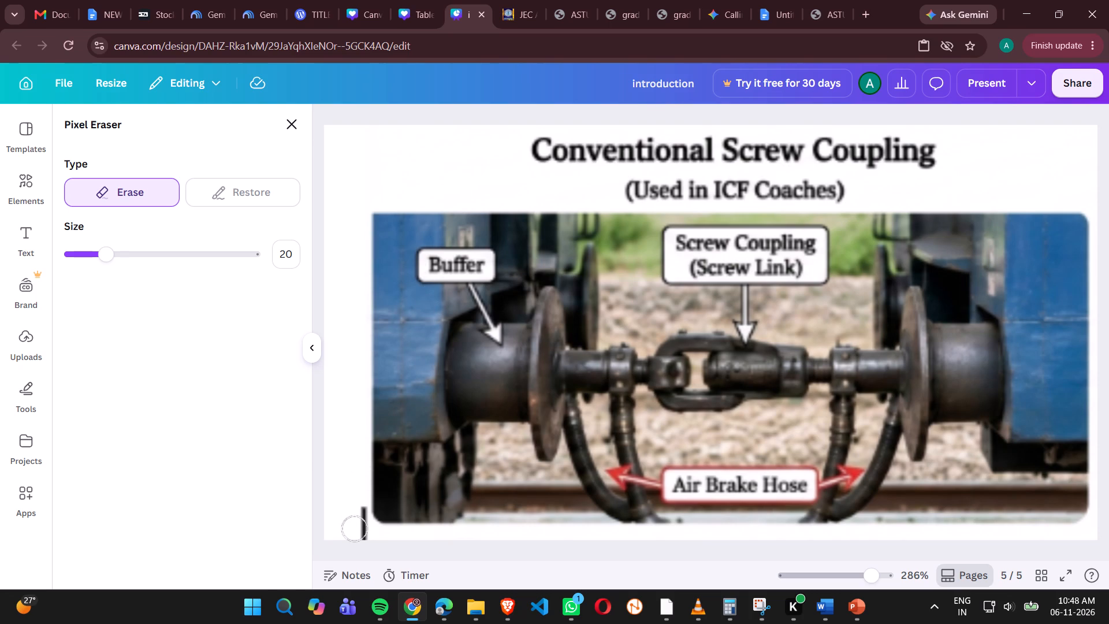
left_click_drag(359, 522, 361, 543)
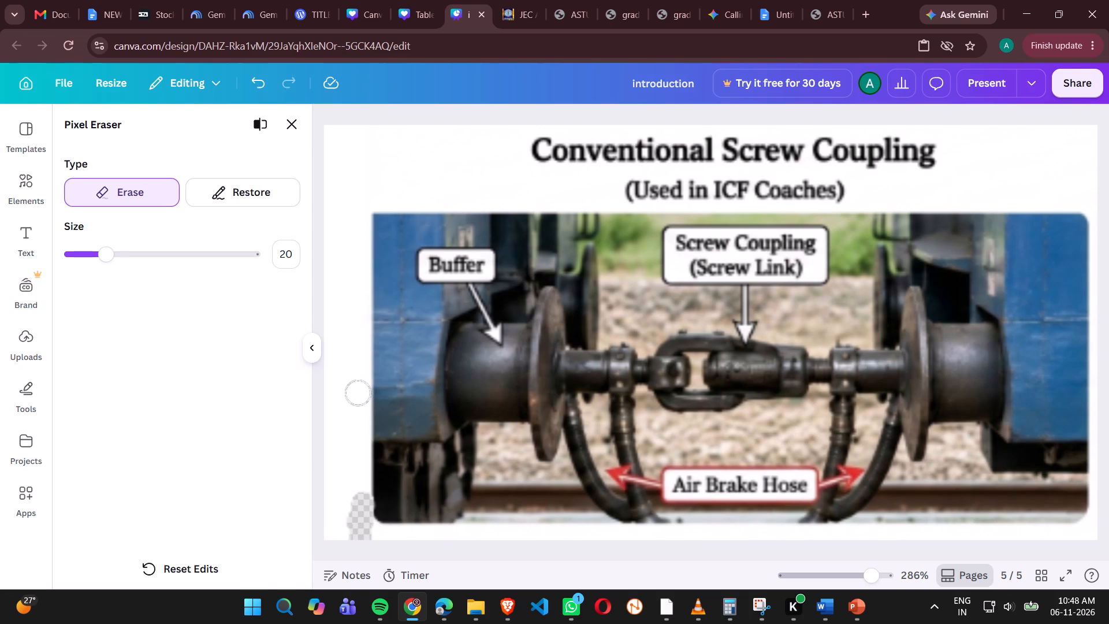
left_click(363, 518)
left_click(139, 193)
triple_click(139, 193)
left_click(359, 526)
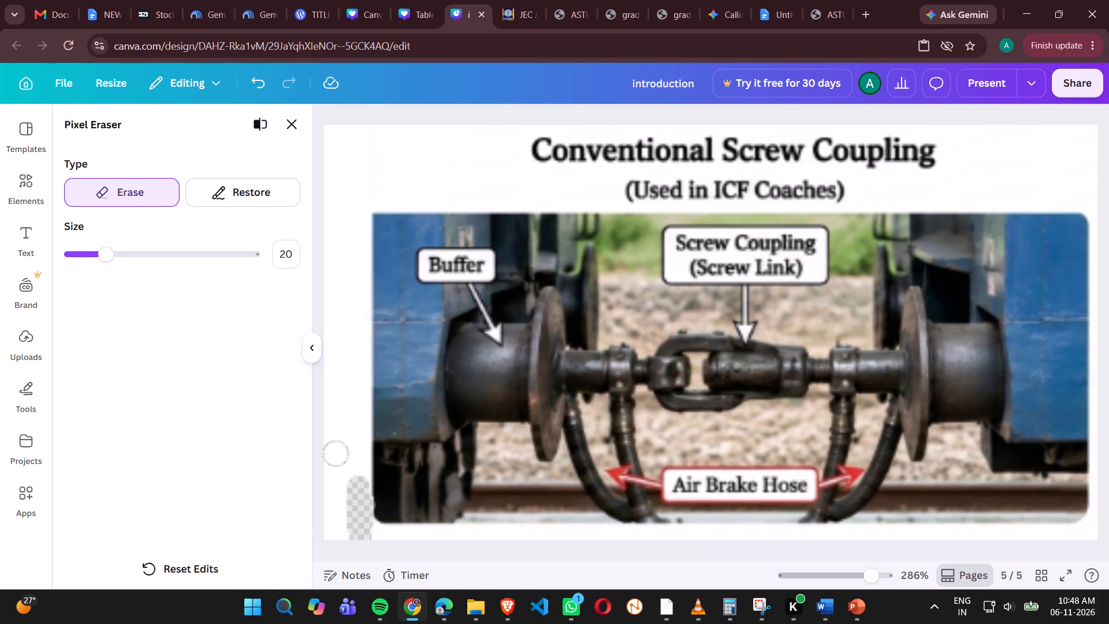
left_click(238, 188)
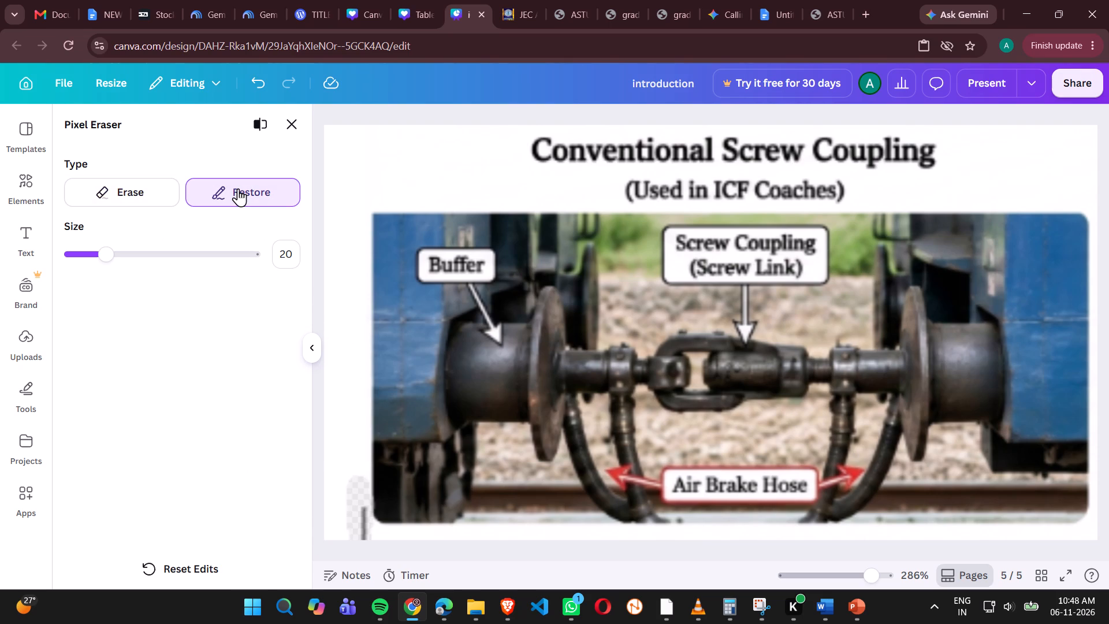
left_click(238, 188)
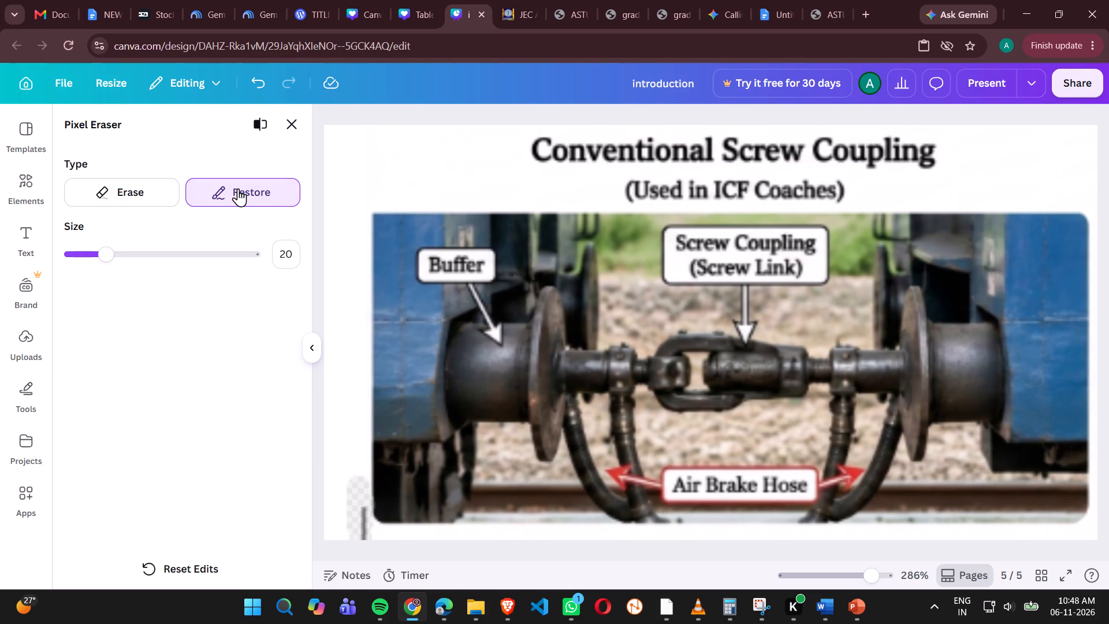
left_click(238, 188)
left_click(238, 188)
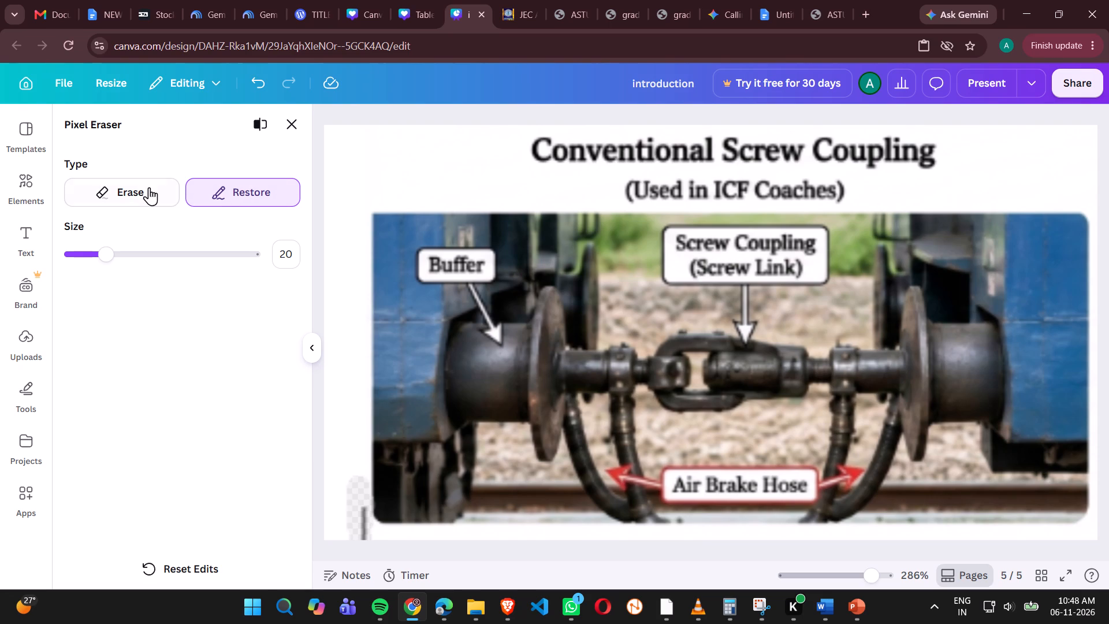
left_click(146, 185)
left_click_drag(356, 522, 363, 495)
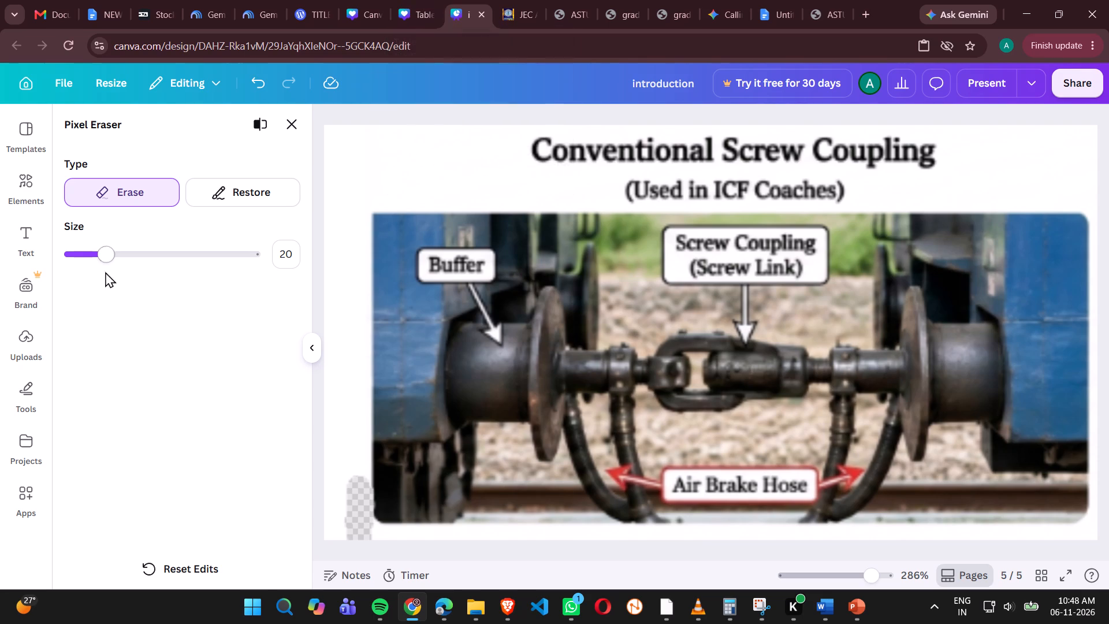
left_click(282, 127)
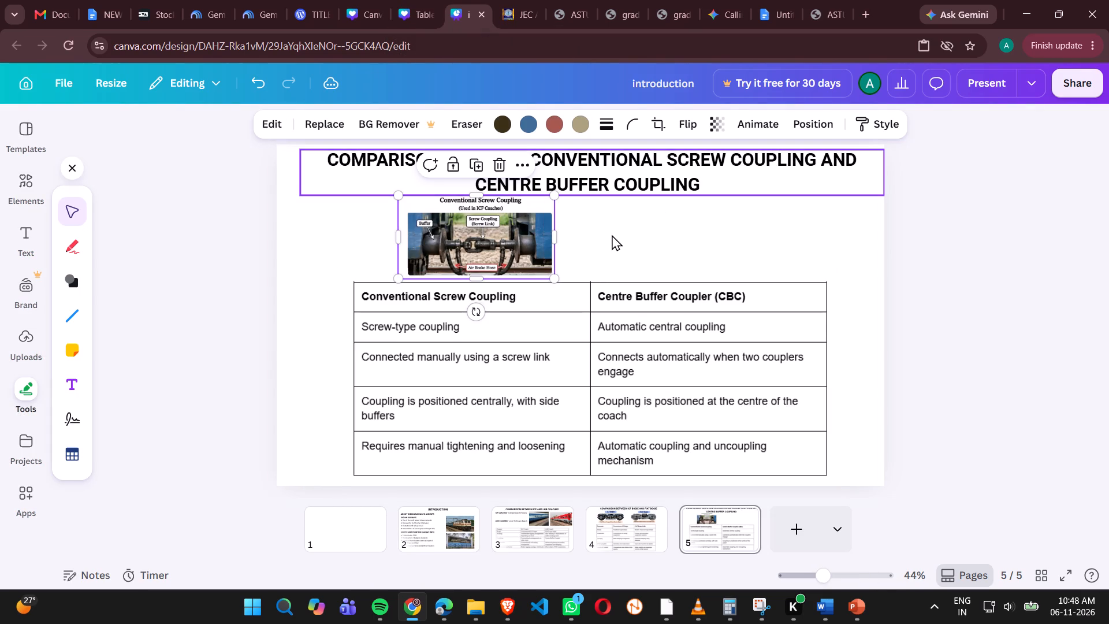
Move the comparison table on slide 5 slightly down to make more room beneath the title.
left_click(581, 233)
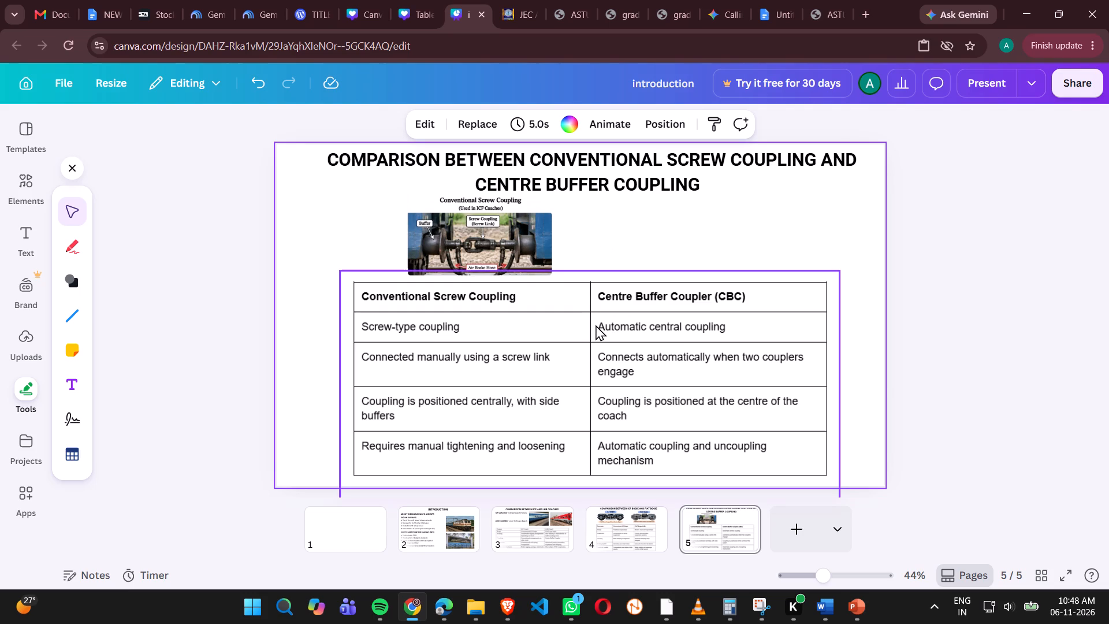
left_click_drag(595, 337, 593, 347)
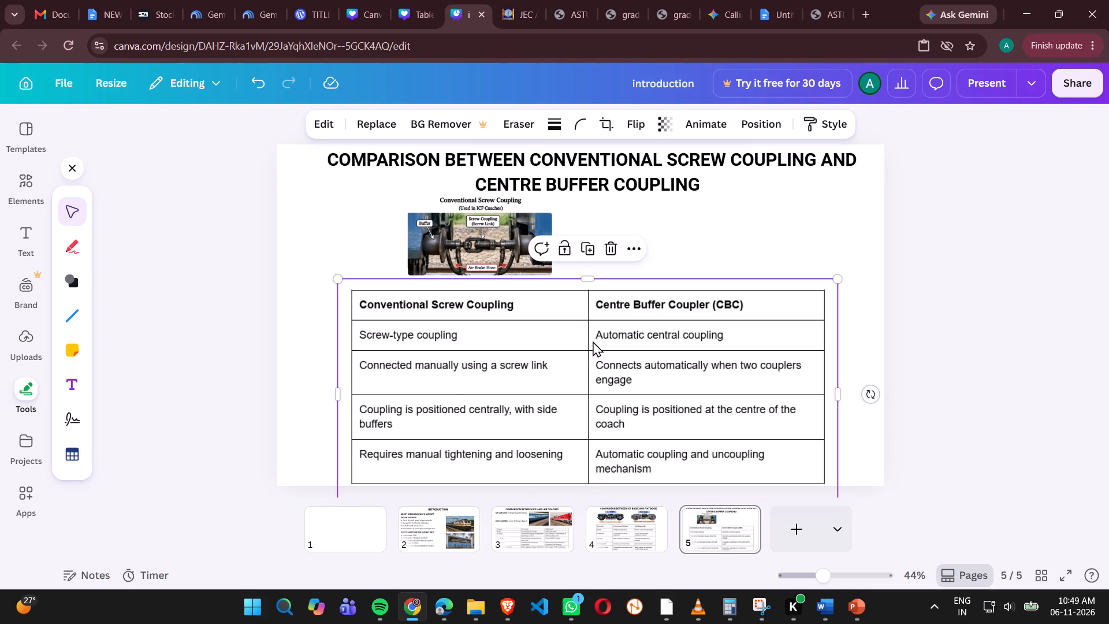
Enlarge the screw coupling image to a width of about 530 so it fills the space above the table.
left_click(466, 236)
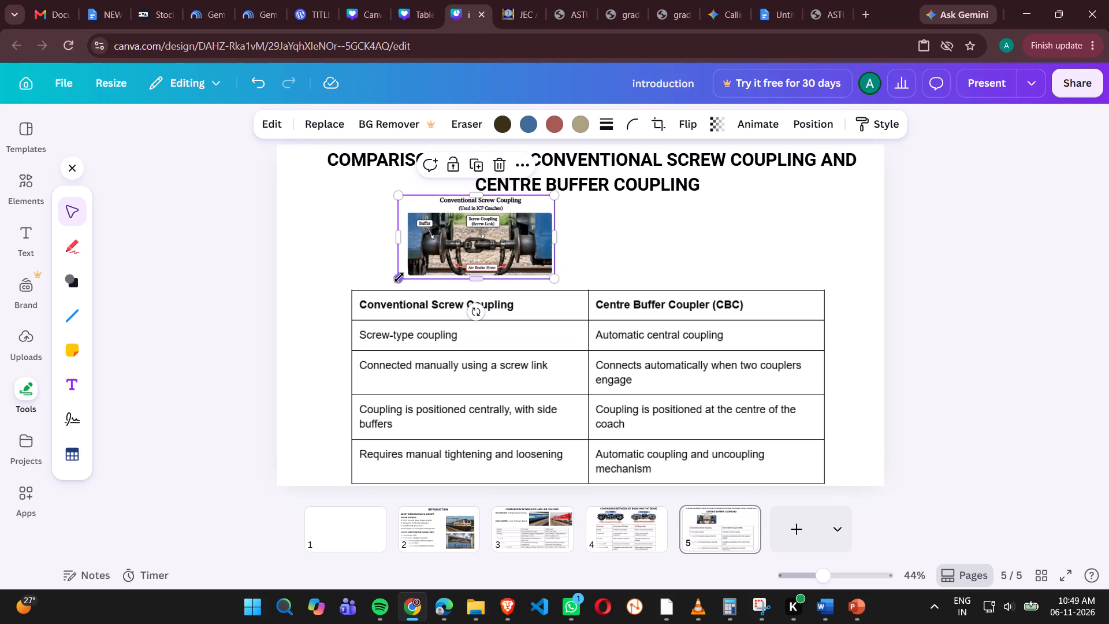
left_click_drag(399, 277, 392, 288)
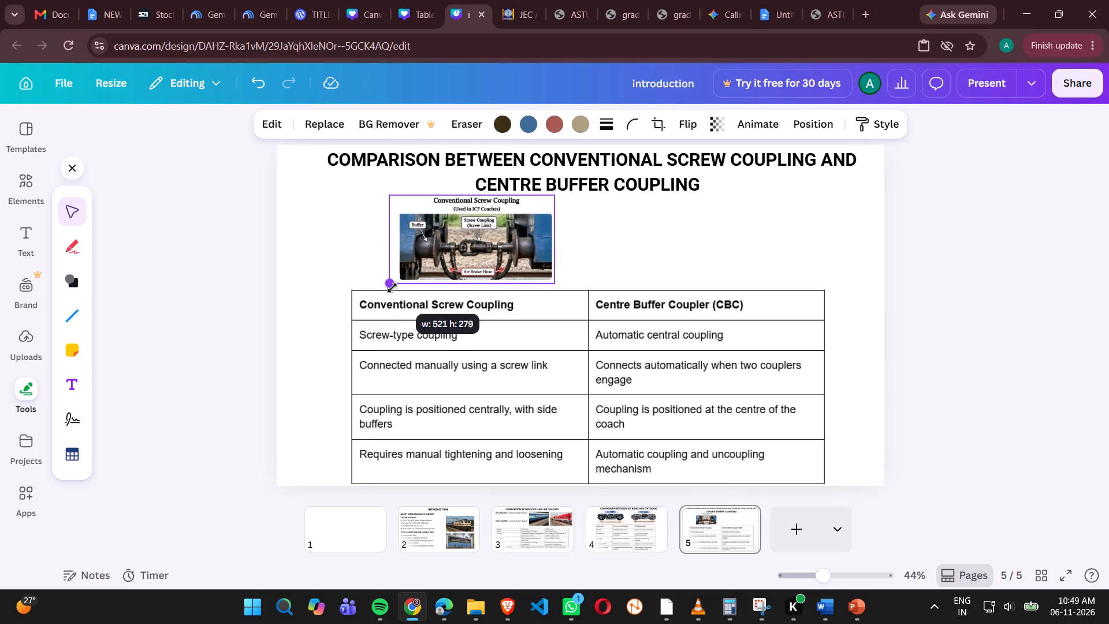
left_click_drag(392, 288, 391, 294)
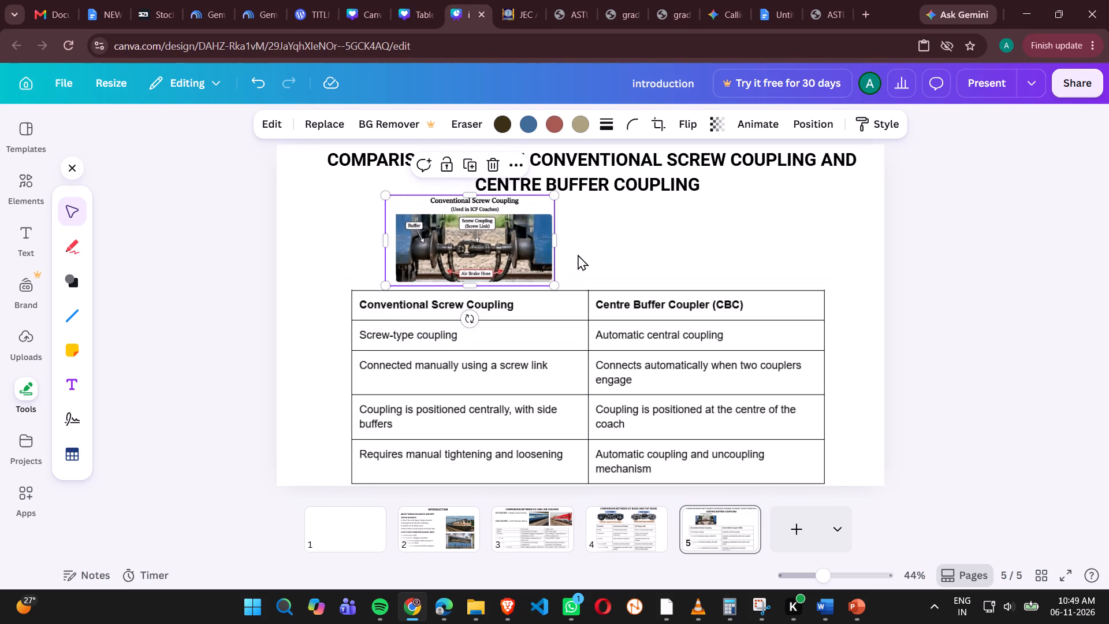
left_click(632, 240)
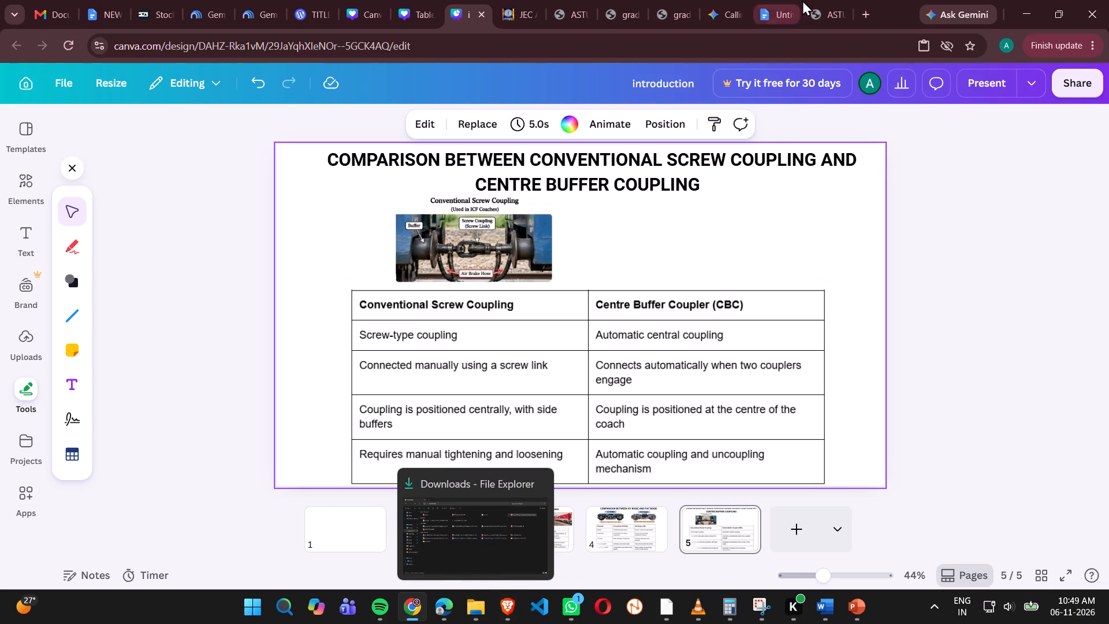
In the Google Docs document, capture a screenshot of the Centre Buffer Coupler (CBC) image including its caption, and copy the capture.
left_click(776, 8)
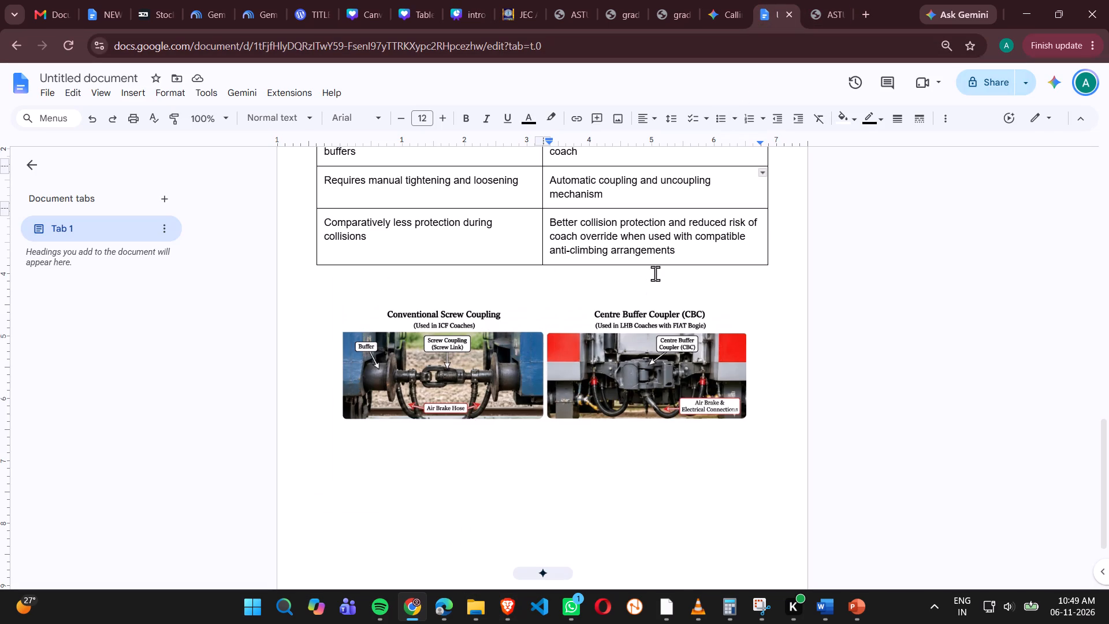
key("Print")
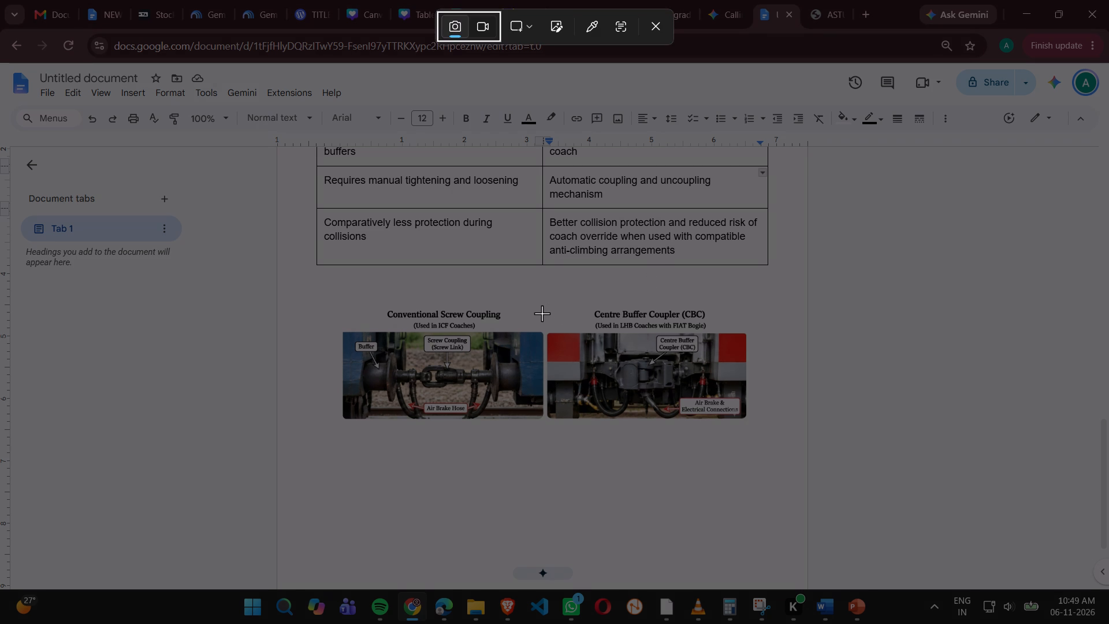
left_click_drag(542, 313, 764, 325)
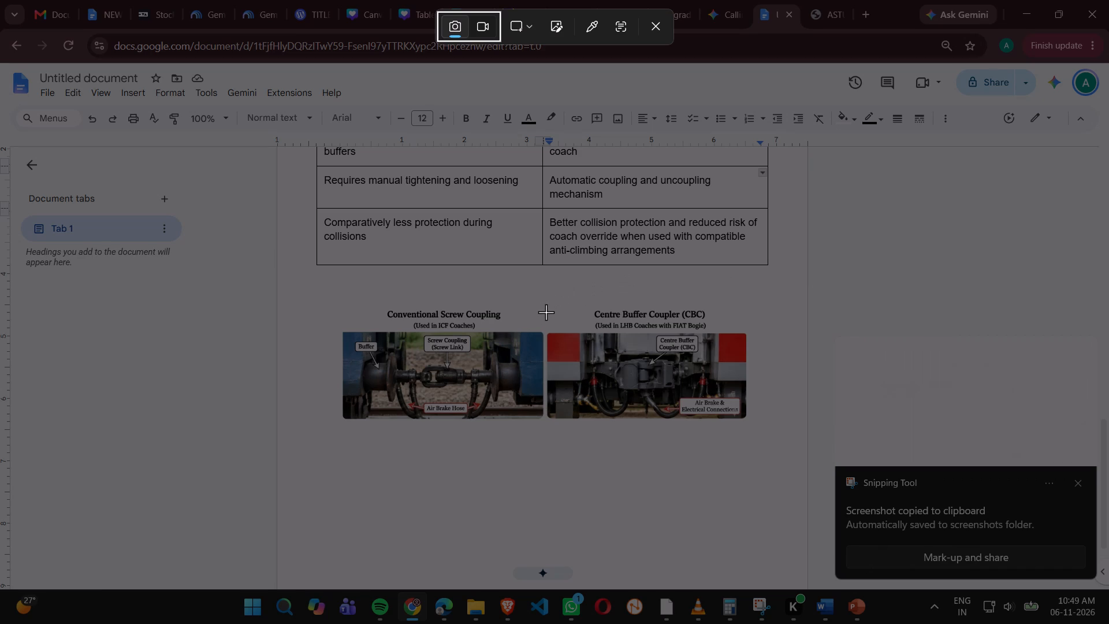
left_click_drag(546, 309, 626, 310)
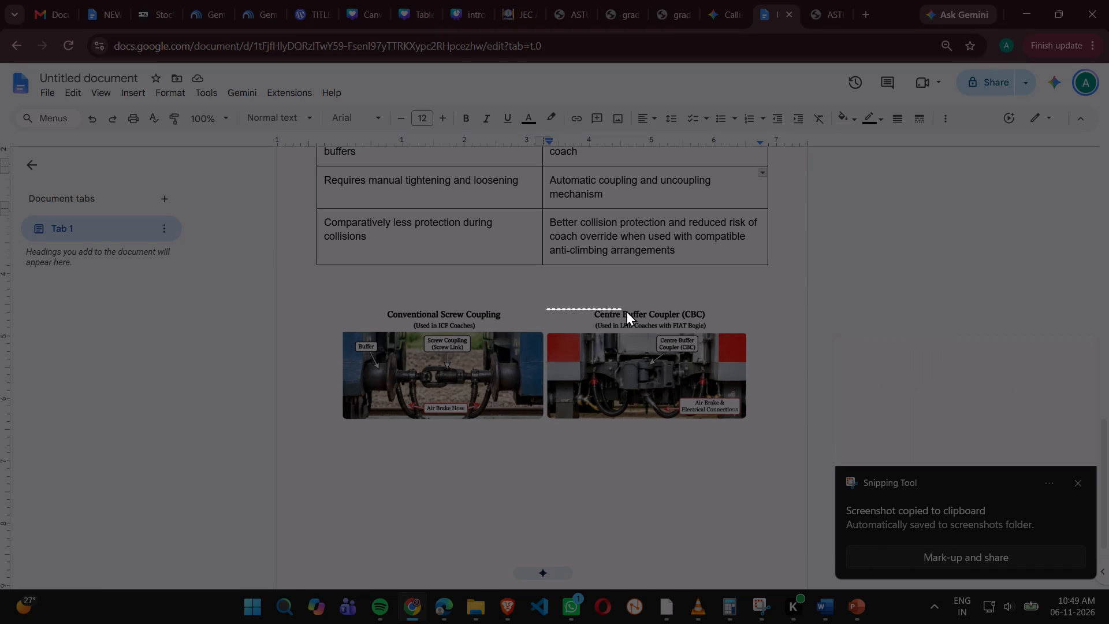
left_click_drag(626, 310, 752, 397)
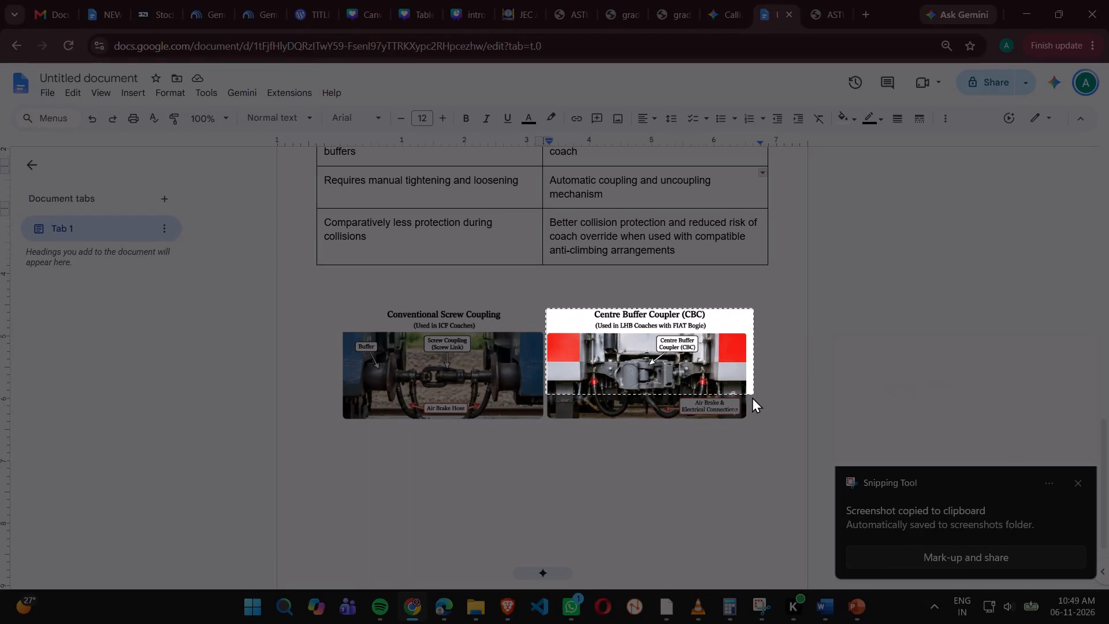
left_click_drag(752, 397, 761, 424)
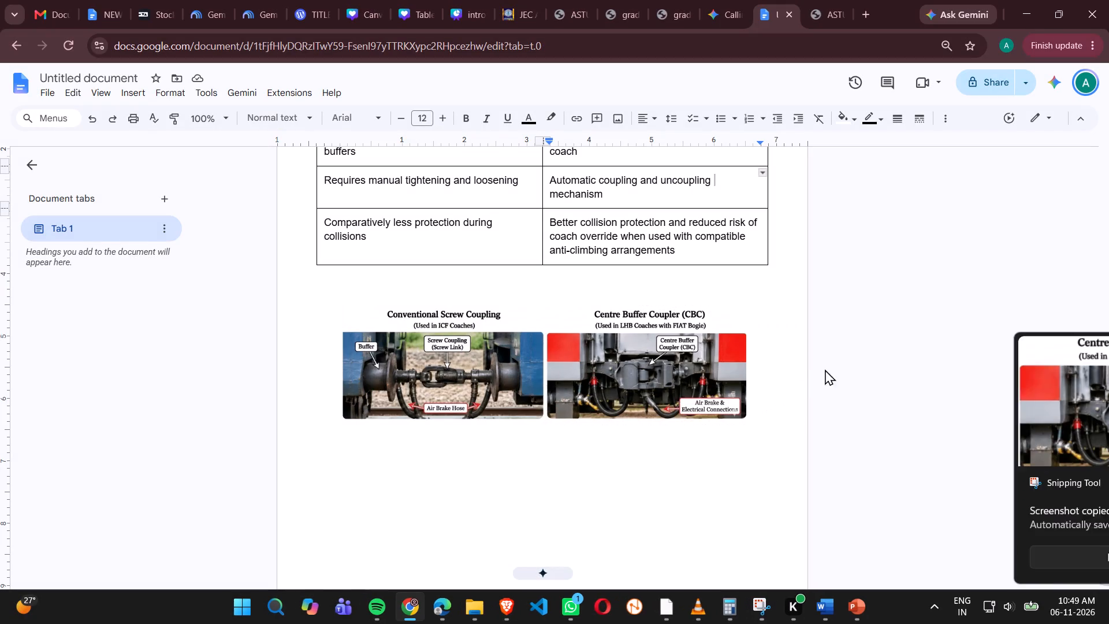
left_click(994, 370)
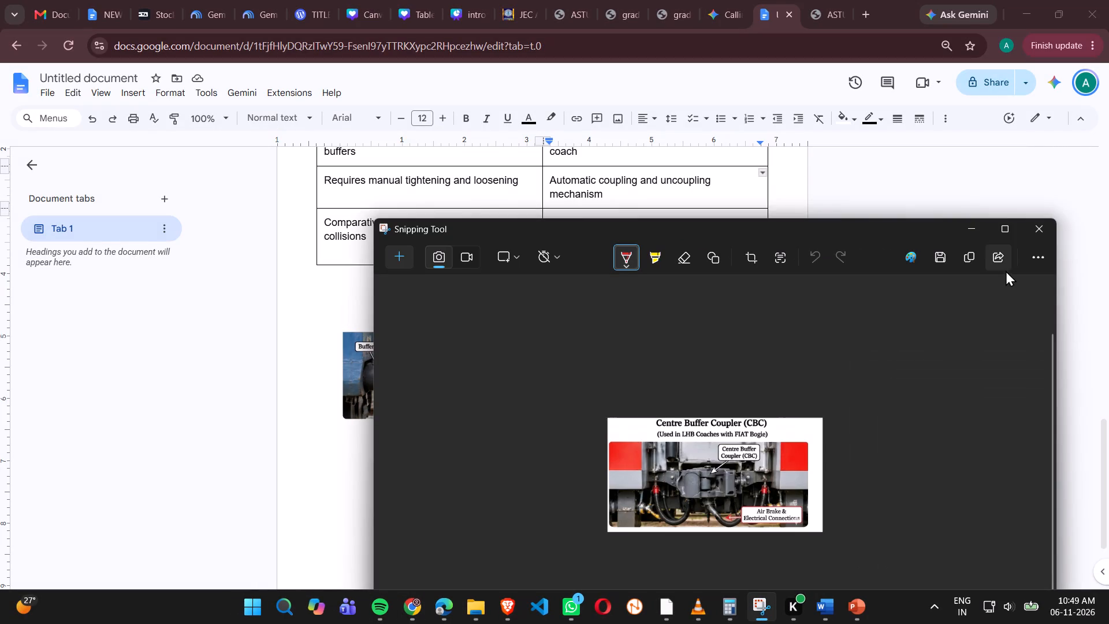
left_click(967, 259)
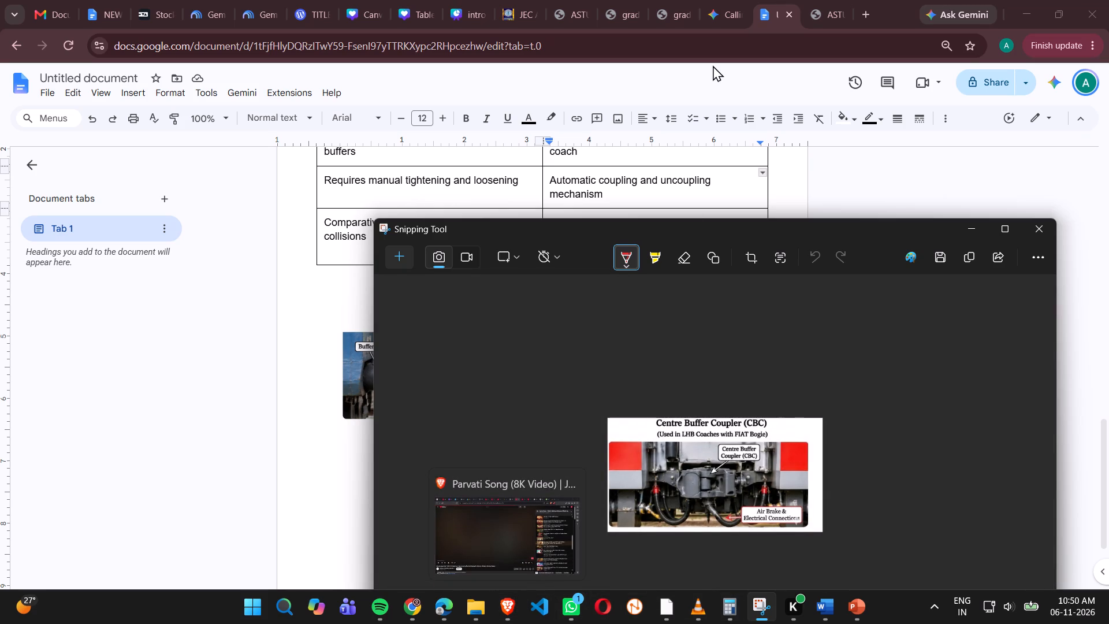
Return to the Canva presentation and paste the captured CBC image onto slide 5.
left_click(462, 5)
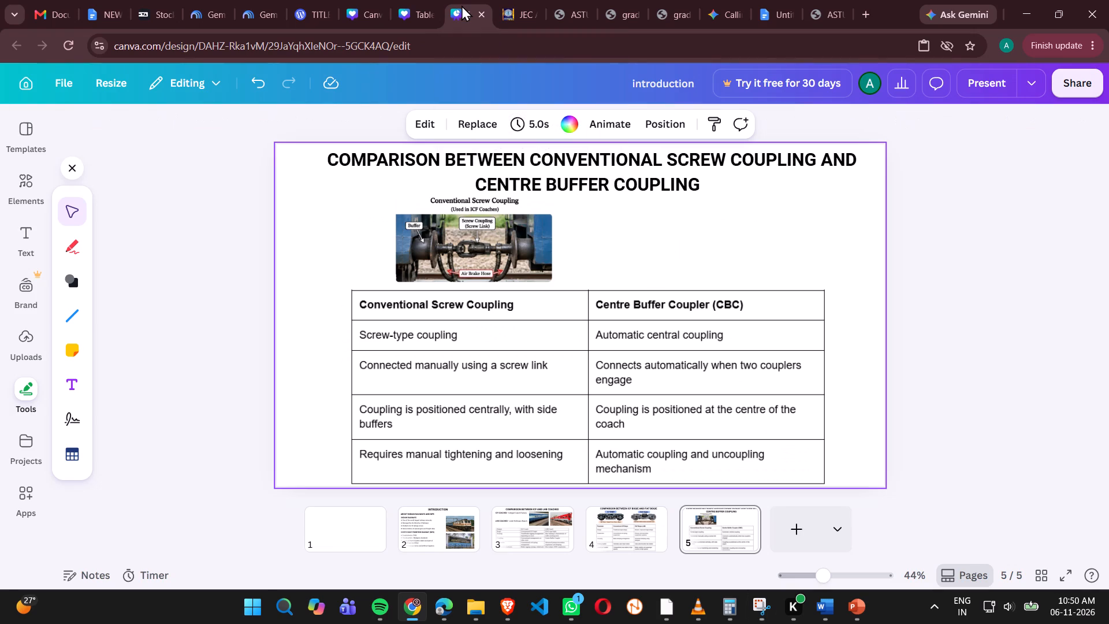
right_click(699, 233)
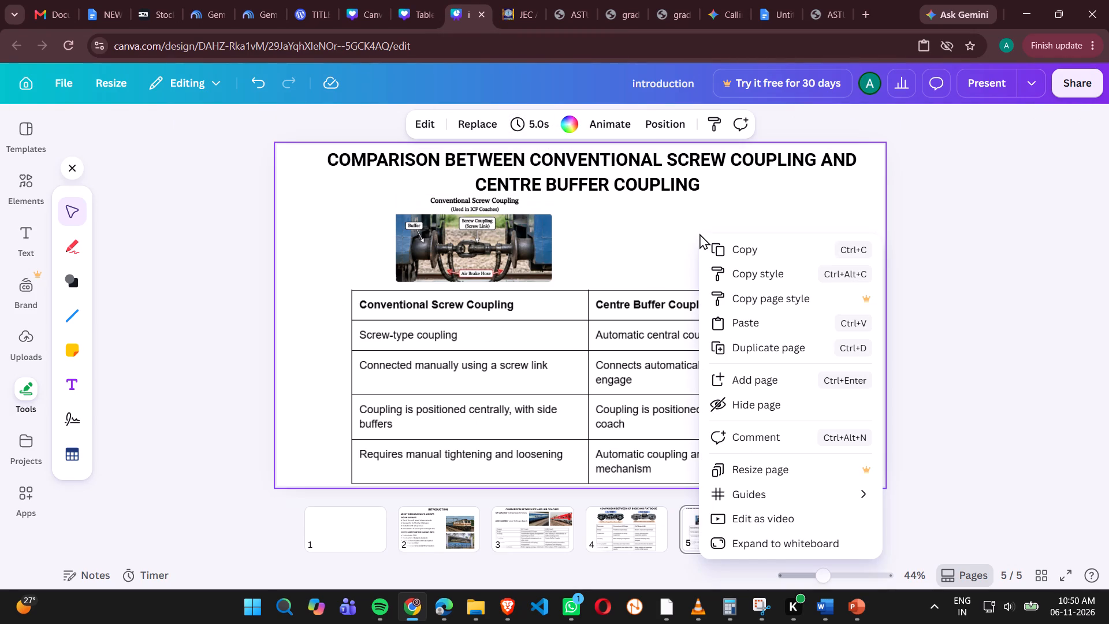
left_click(745, 321)
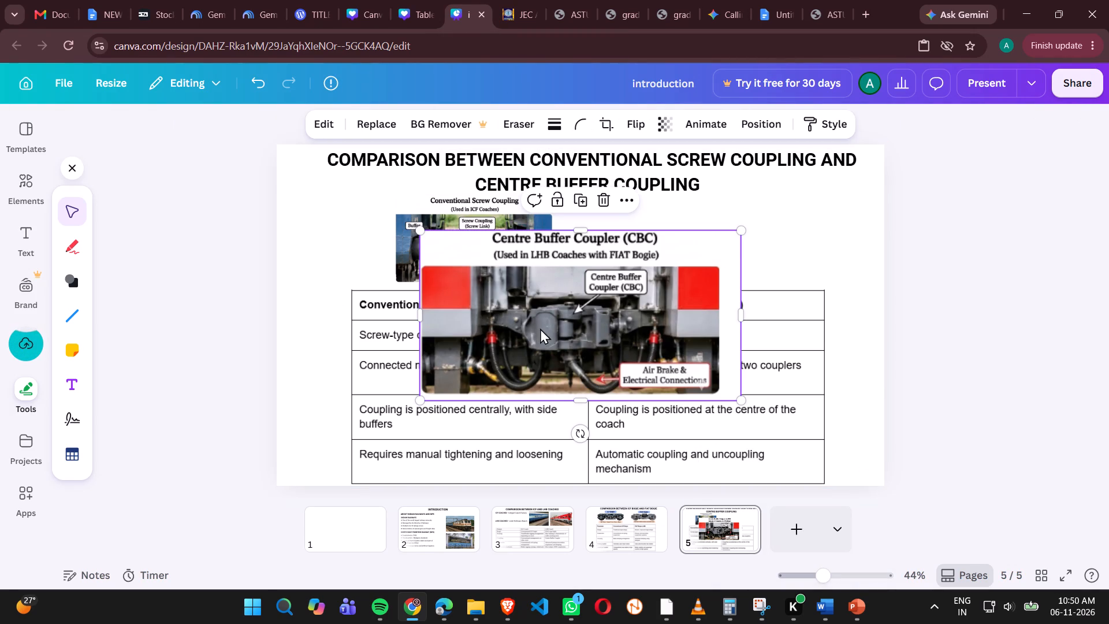
Shrink the CBC image to about the screw coupling image's size and fit it between the title and the table's second column, level with that image.
left_click_drag(418, 402, 452, 391)
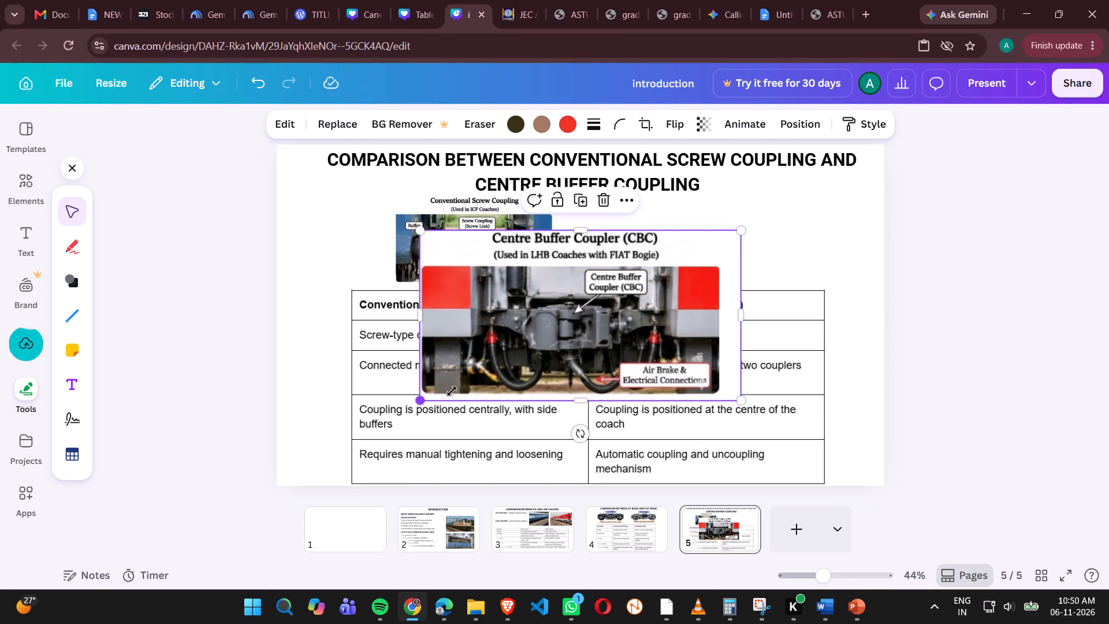
left_click_drag(452, 391, 429, 398)
left_click_drag(588, 344, 676, 296)
left_click_drag(517, 347, 583, 322)
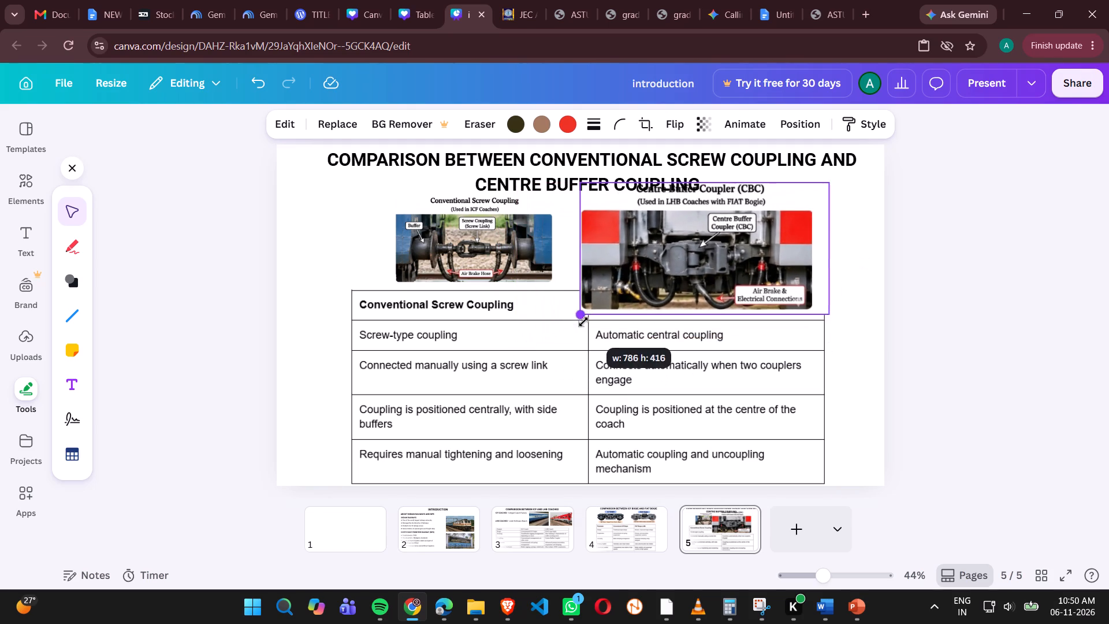
left_click_drag(583, 322, 629, 298)
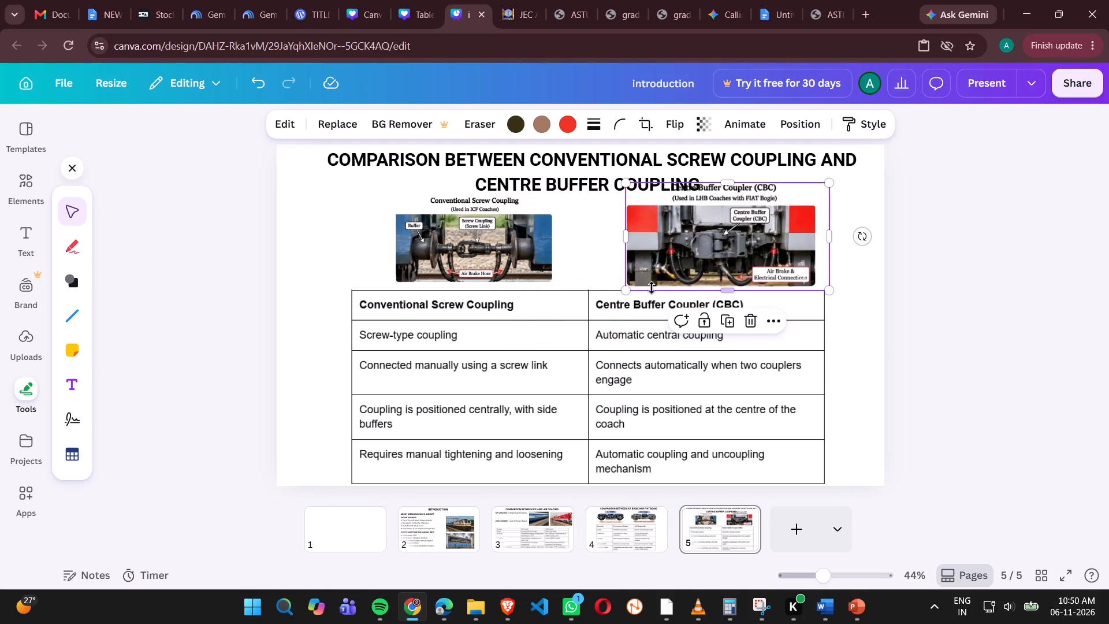
left_click_drag(623, 290, 635, 285)
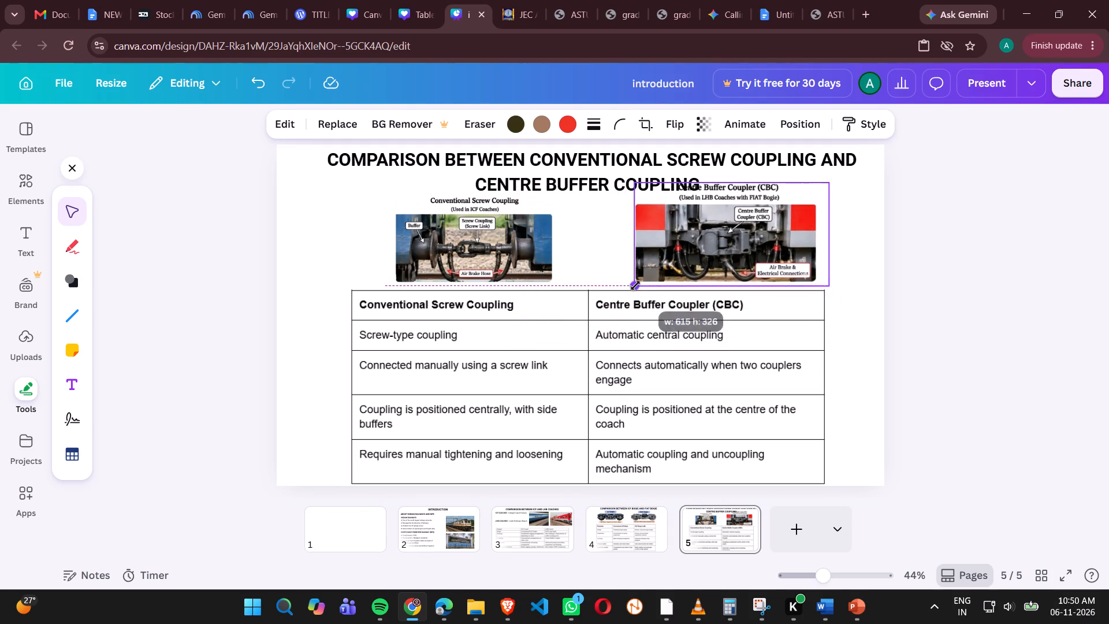
left_click_drag(635, 285, 654, 276)
left_click_drag(732, 231, 713, 249)
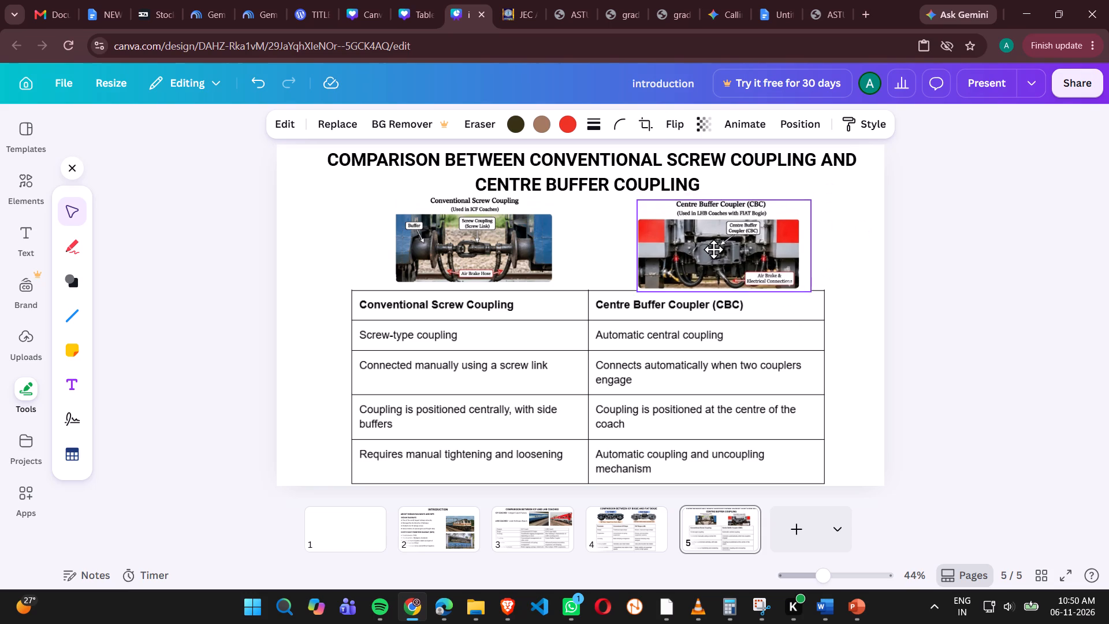
left_click_drag(713, 249, 713, 252)
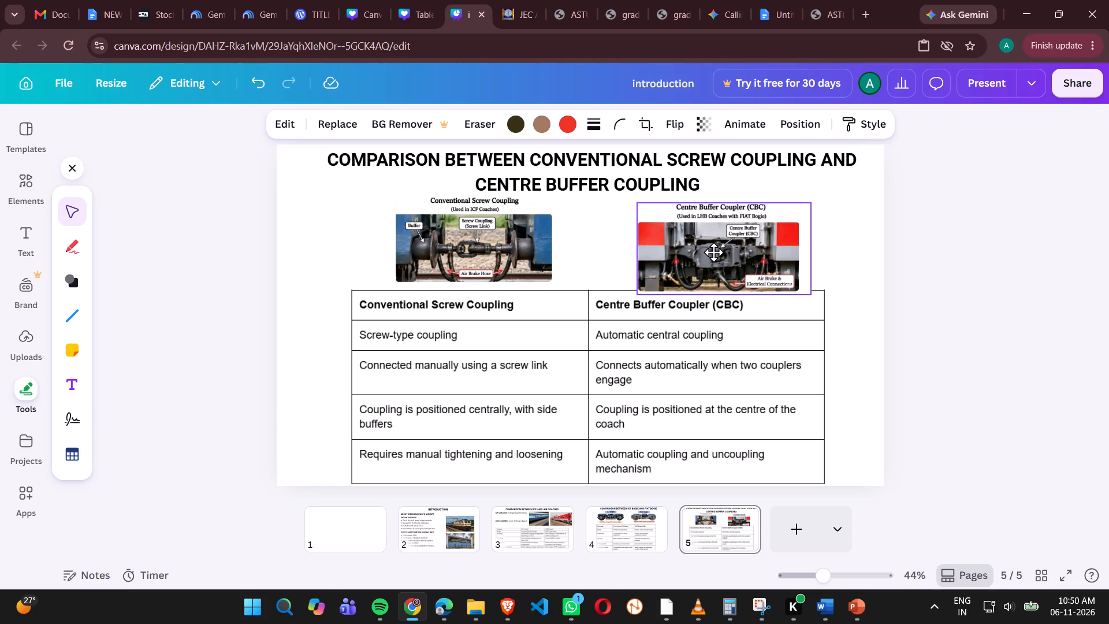
left_click_drag(713, 252, 716, 244)
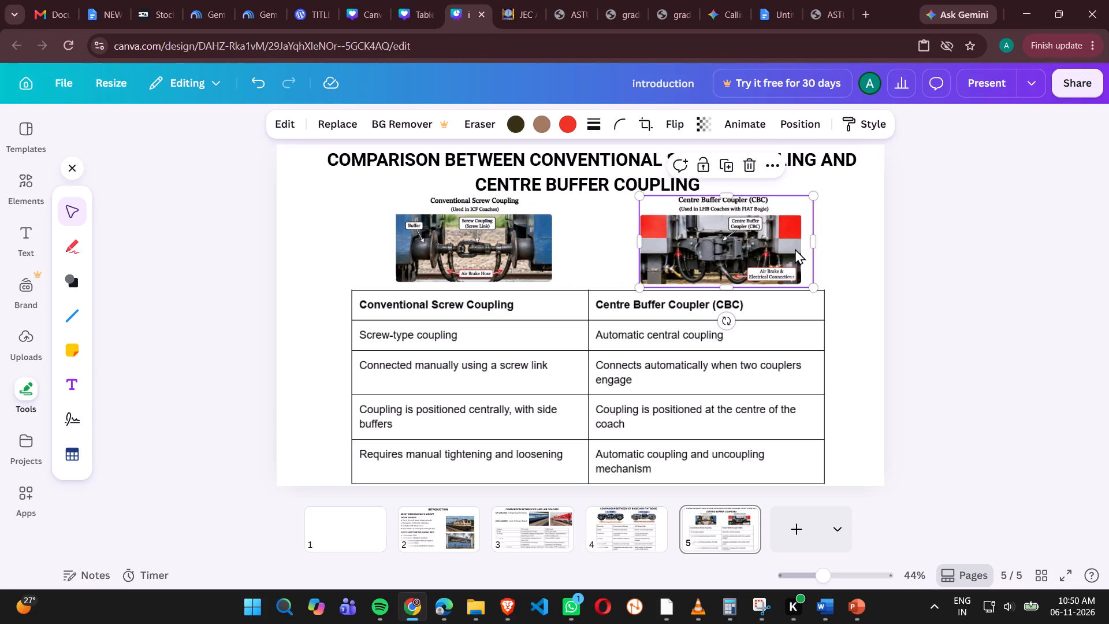
left_click(840, 230)
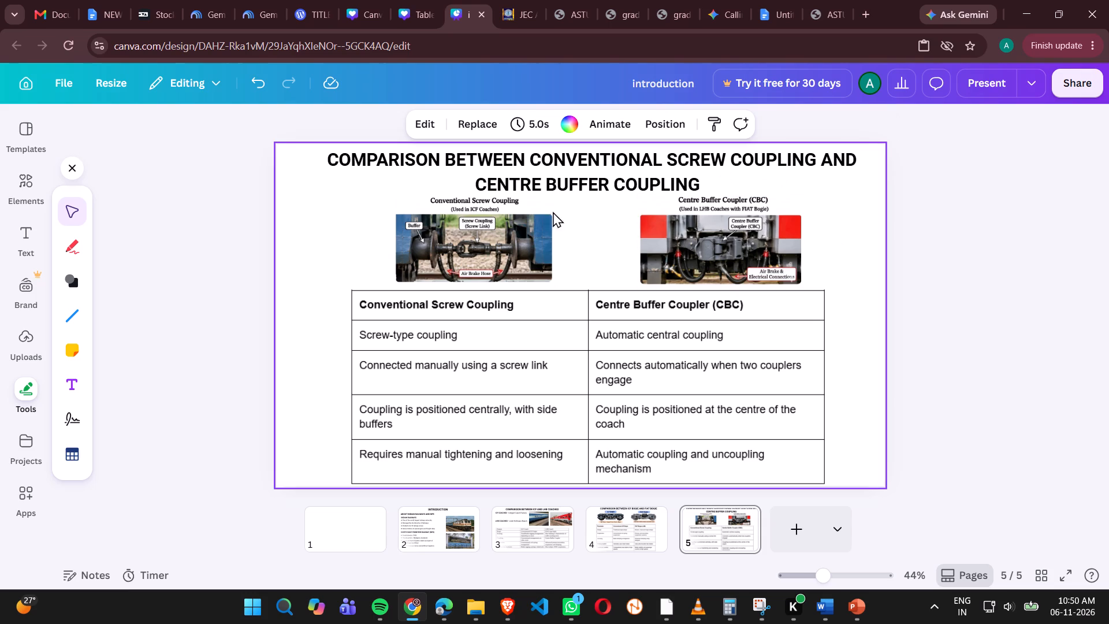
Shift the screw coupling image slightly left so it sits centred above the table's first column.
left_click_drag(504, 226, 488, 225)
left_click(854, 232)
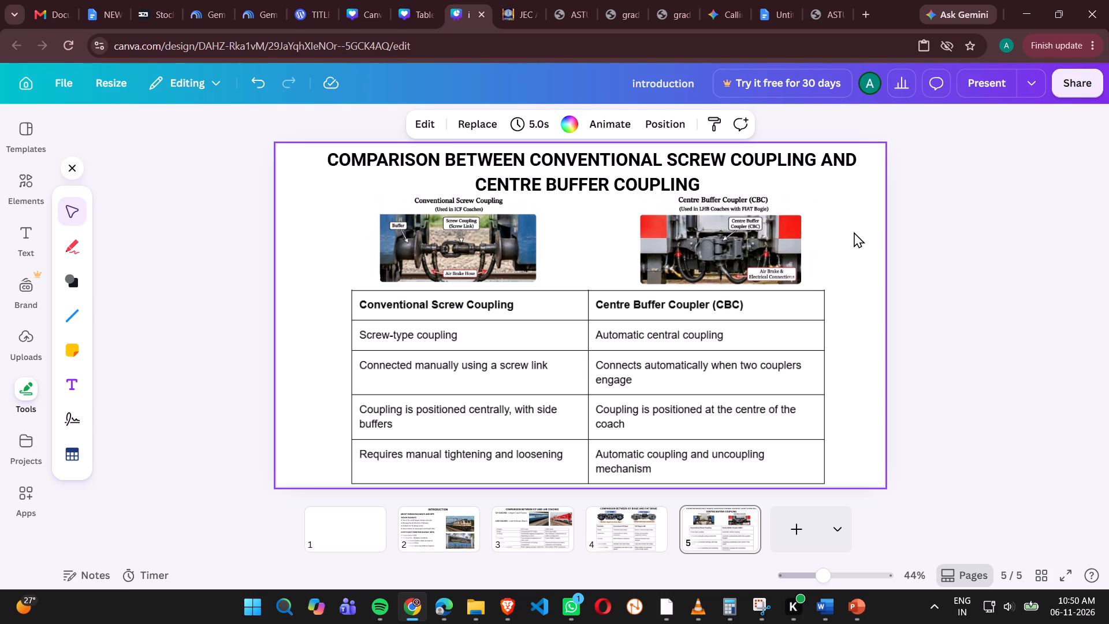
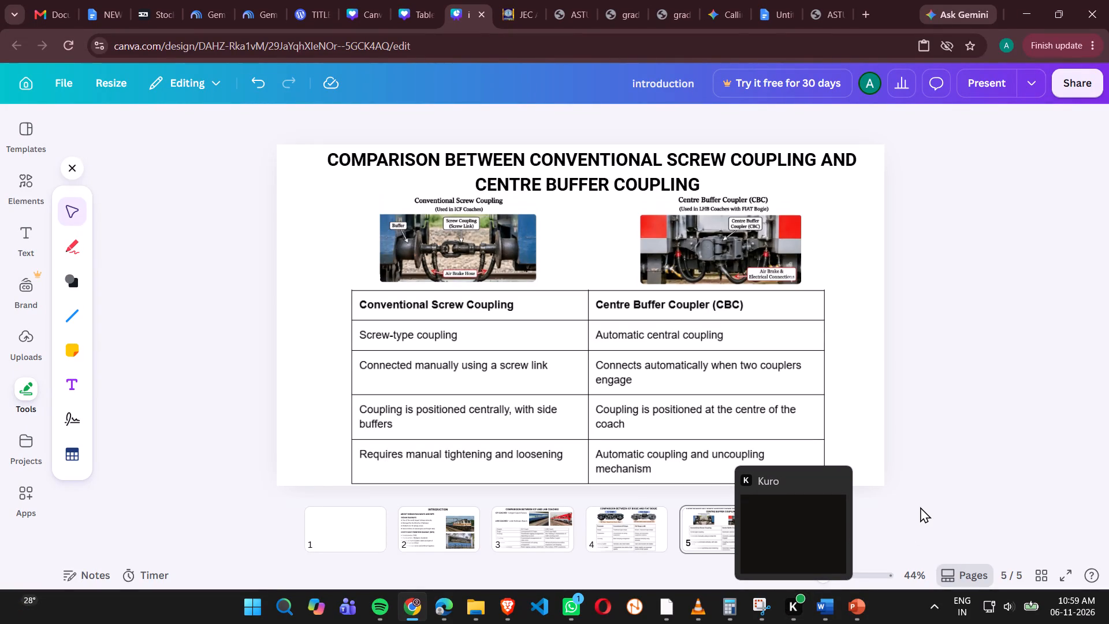
Add a new blank page to the presentation after the coupling comparison slide.
left_click(793, 519)
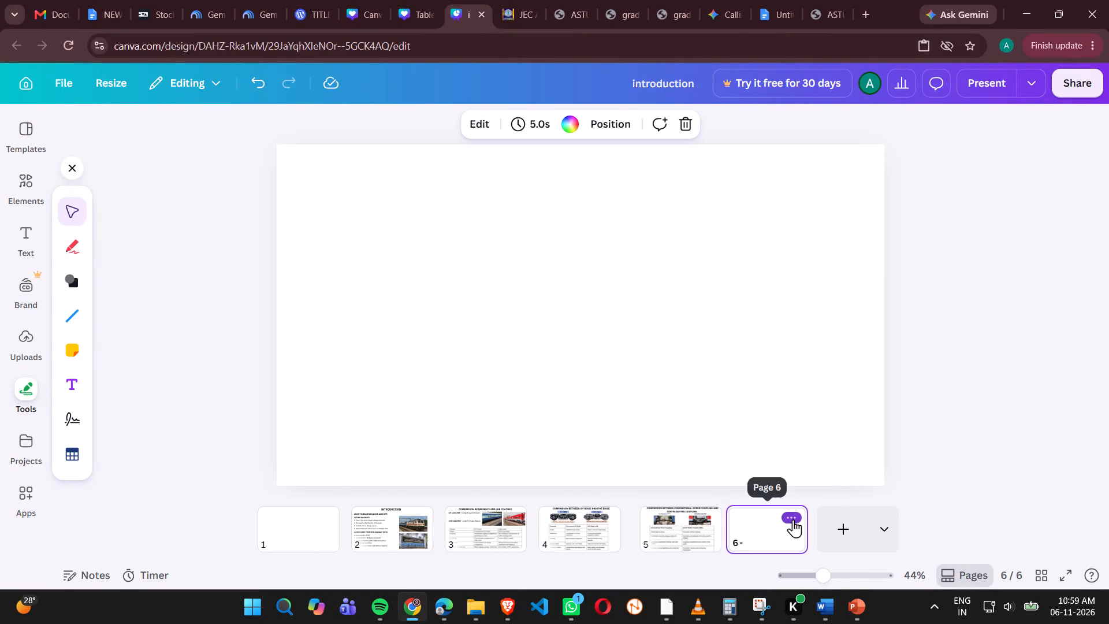
right_click(398, 251)
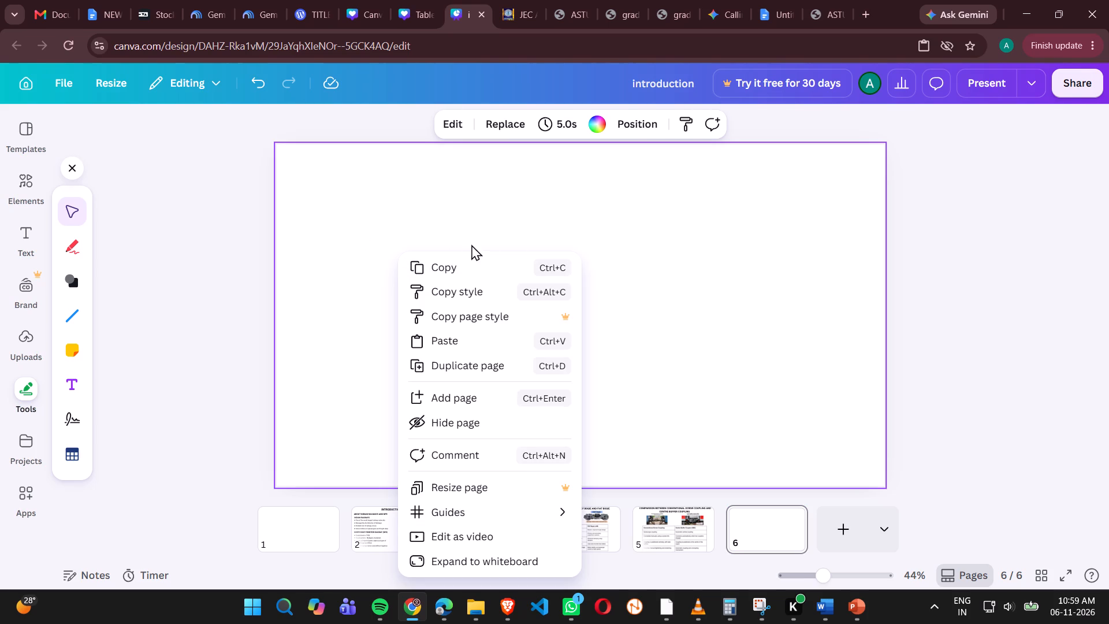
left_click(652, 237)
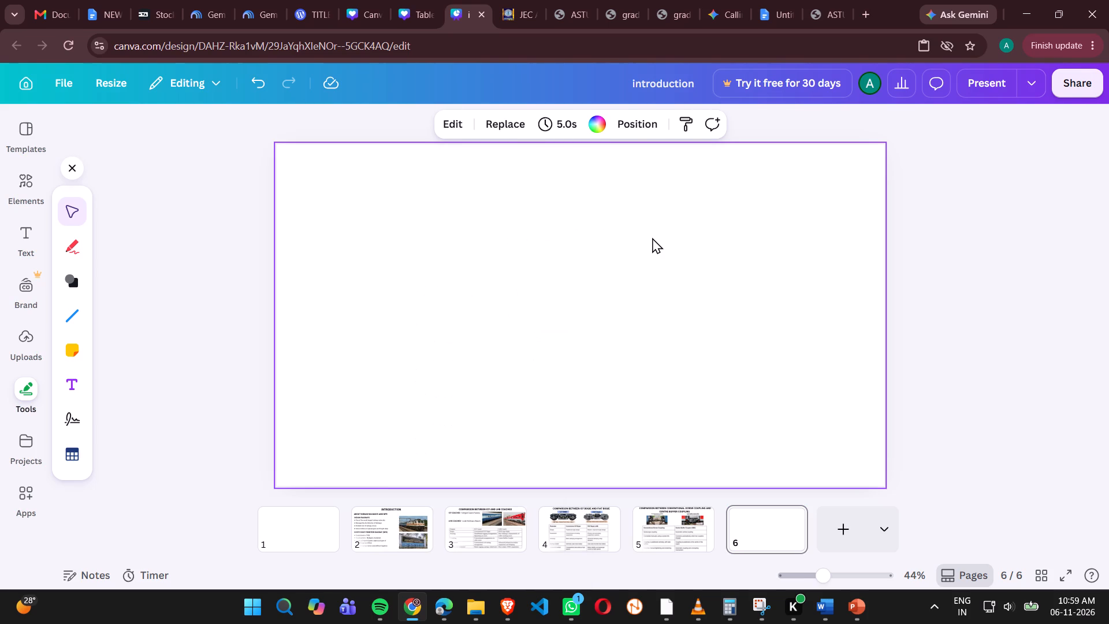
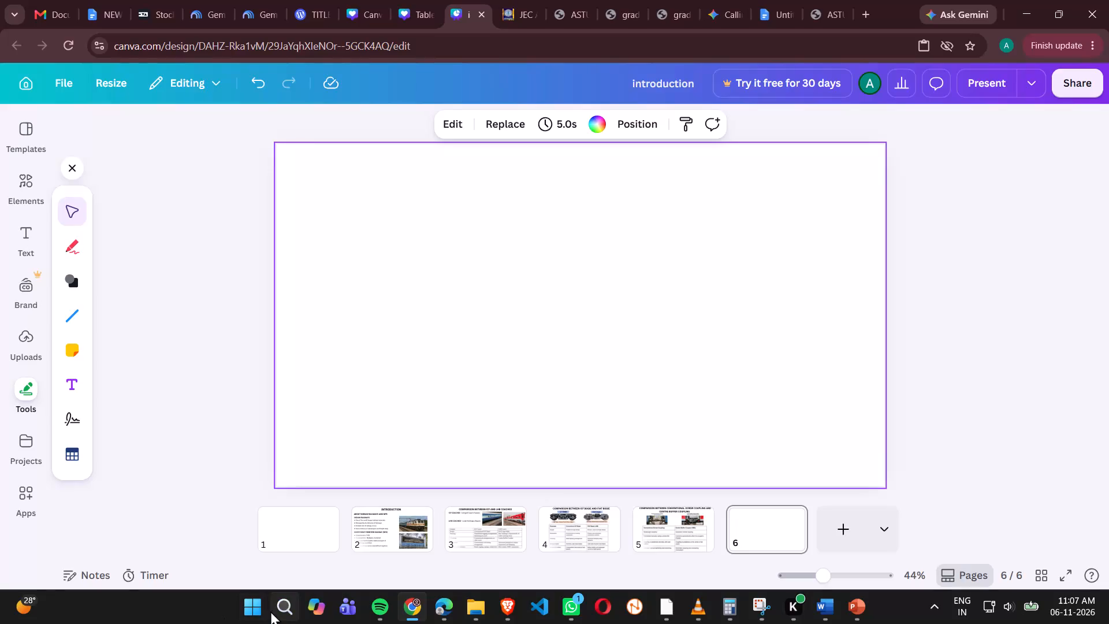
Bring up the computer's power options from Windows.
left_click(255, 611)
left_click(652, 548)
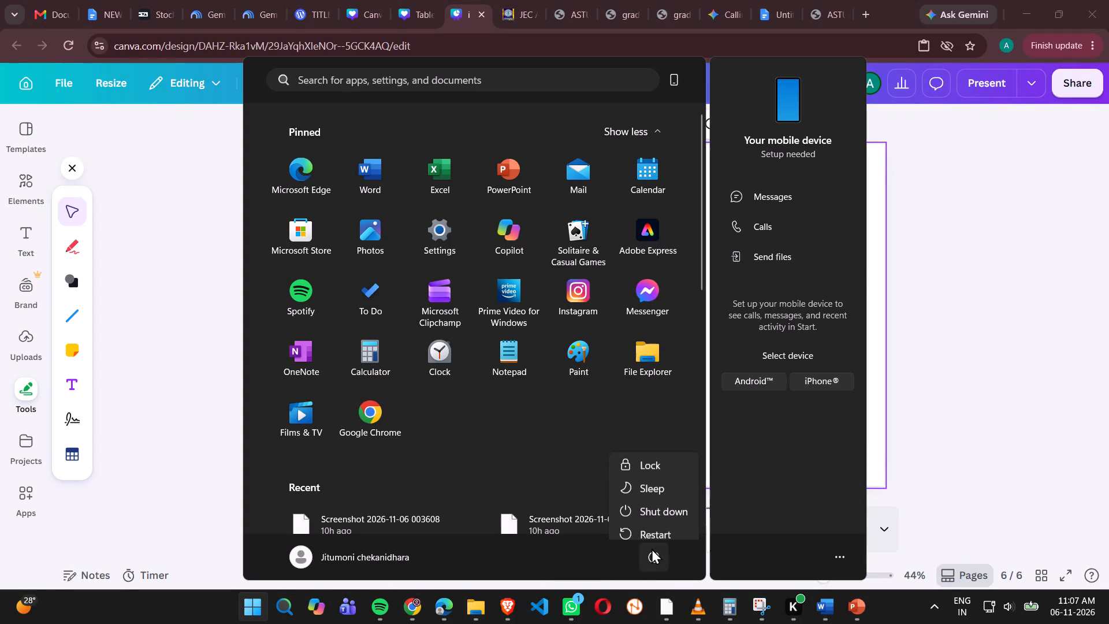